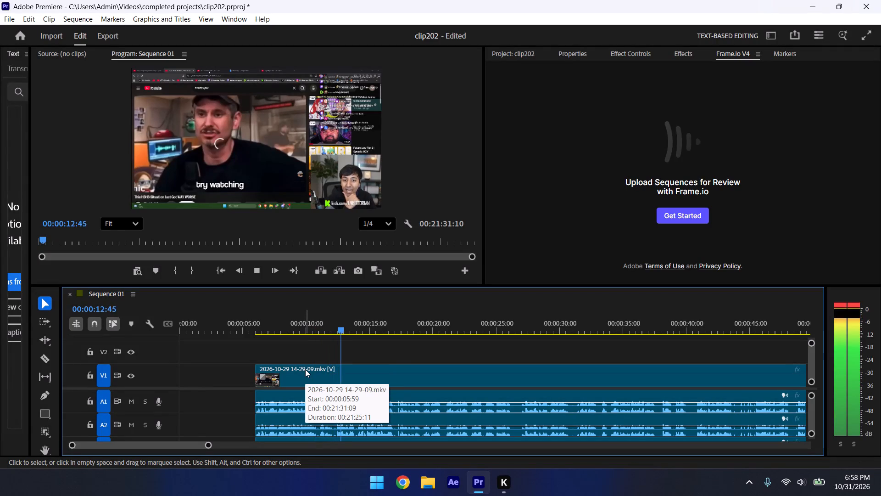
Move the video clip and its linked audio to the very start of the sequence.
left_click_drag(305, 369, 200, 397)
Play through the opening half minute of the sequence to judge where the footage should begin.
left_click(268, 317)
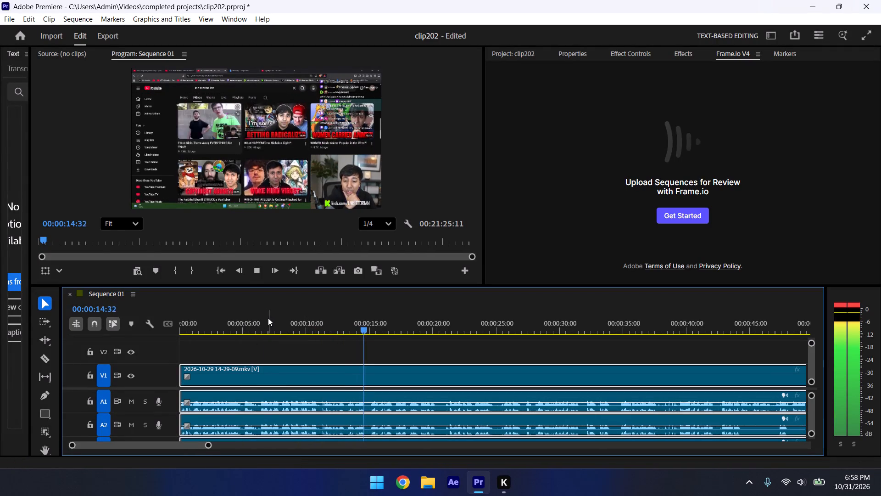
key("space")
left_click_drag(208, 443, 213, 445)
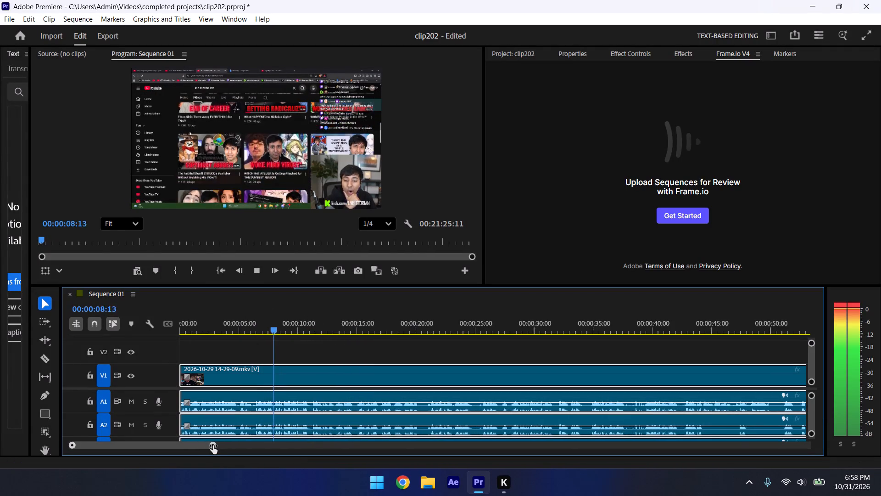
left_click_drag(213, 445, 195, 448)
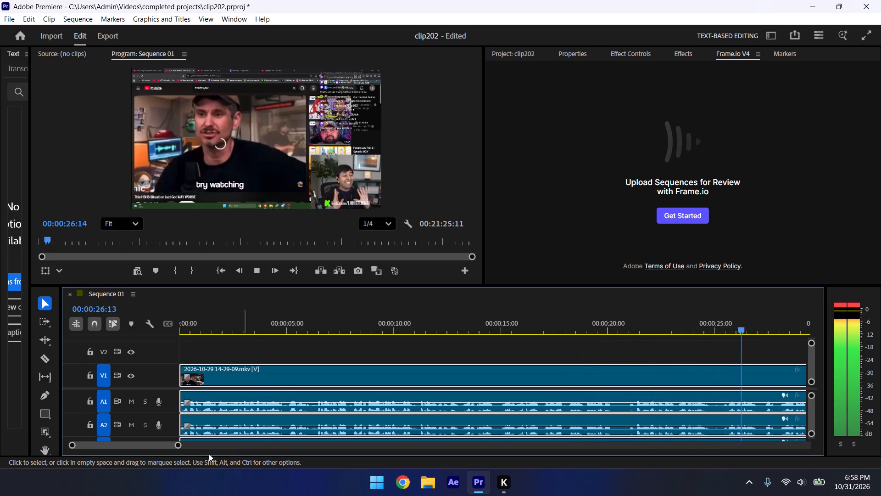
left_click_drag(178, 445, 198, 457)
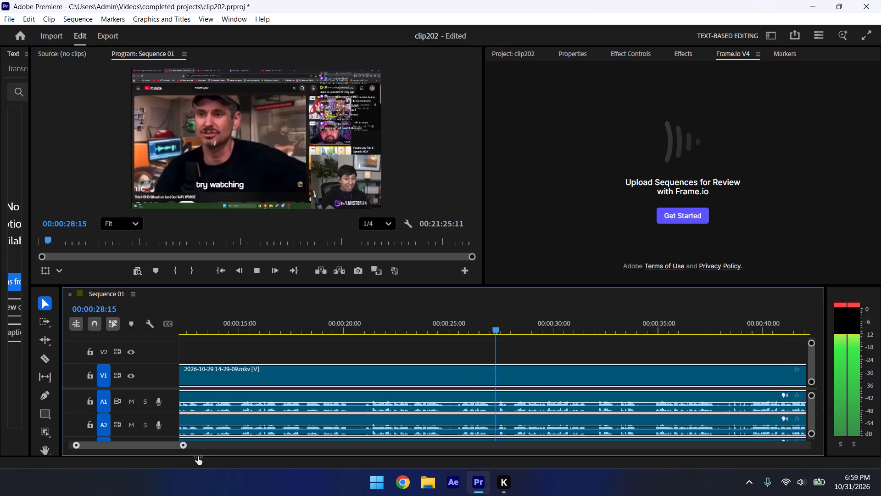
left_click_drag(198, 457, 215, 460)
left_click_drag(209, 444, 229, 449)
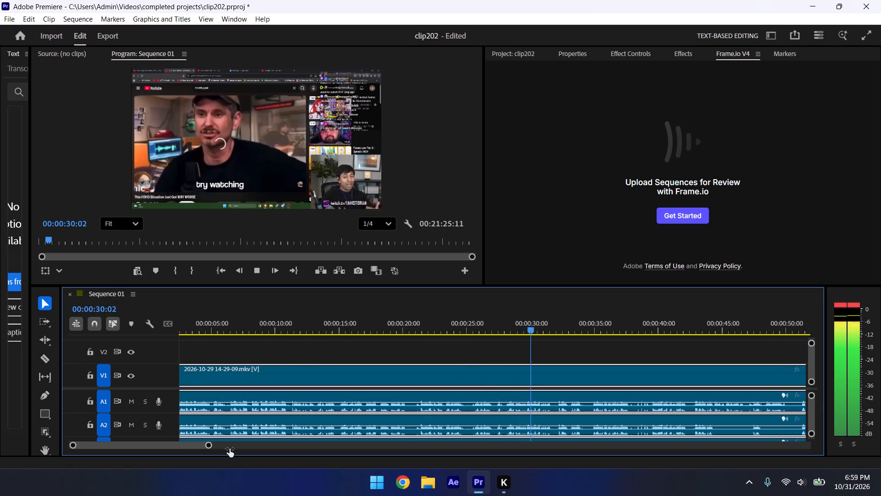
left_click_drag(229, 449, 223, 449)
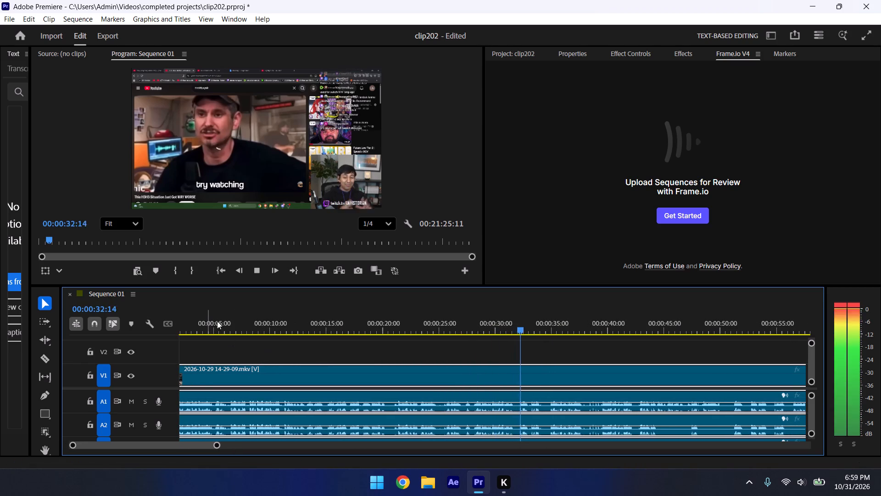
Split the clip at 00:00:11:04 and delete the portion before the cut.
left_click(229, 327)
key("space")
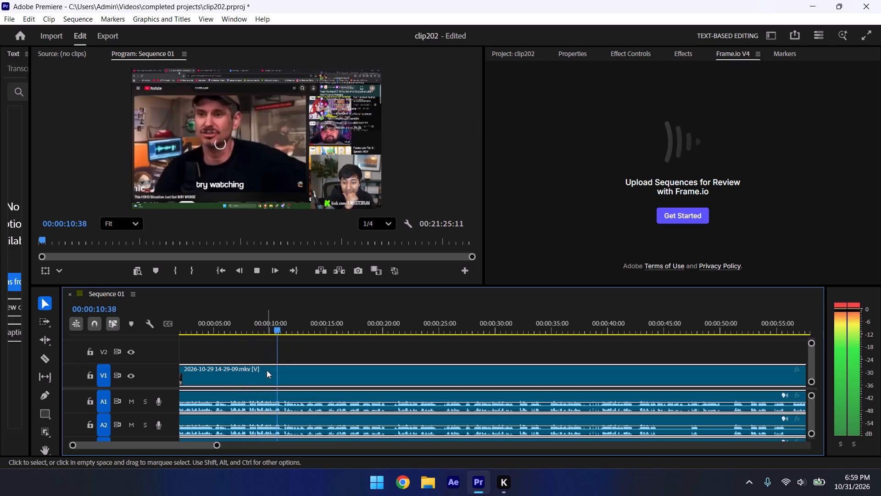
key("space")
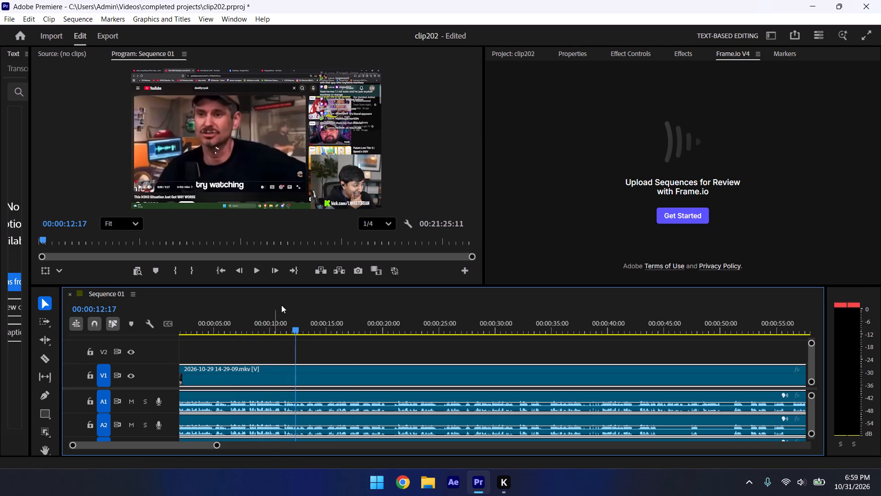
left_click(279, 328)
left_click_drag(218, 445, 195, 436)
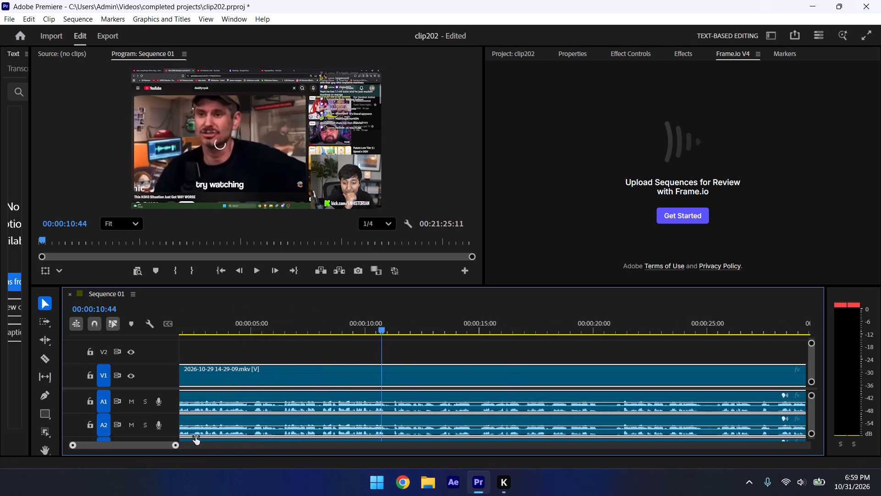
left_click_drag(195, 436, 188, 432)
key("space")
key("space")
key("ctrl+k")
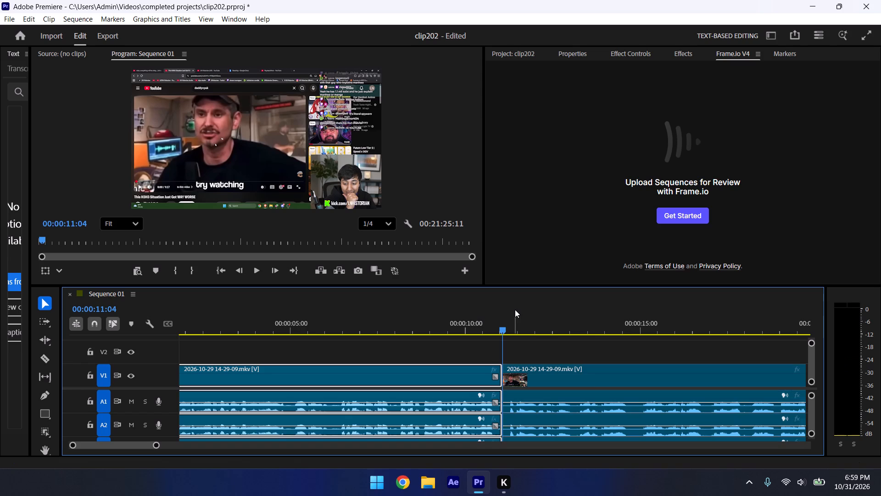
key("Delete")
Move the remaining clip back to the start of the sequence to close the gap.
left_click_drag(594, 368, 157, 391)
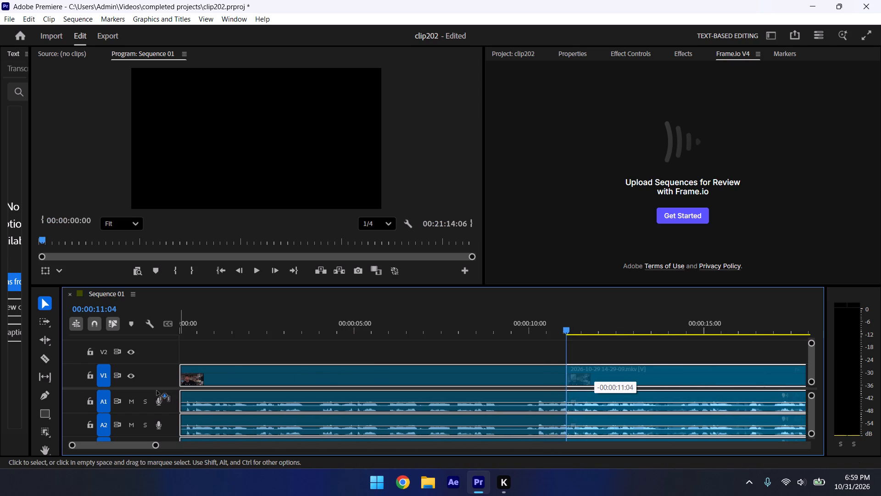
left_click_drag(157, 391, 145, 393)
Review the sequence from its start, split the clip at 00:00:03:35 and save the project.
left_click(193, 319)
left_click_drag(191, 330, 67, 363)
key("space")
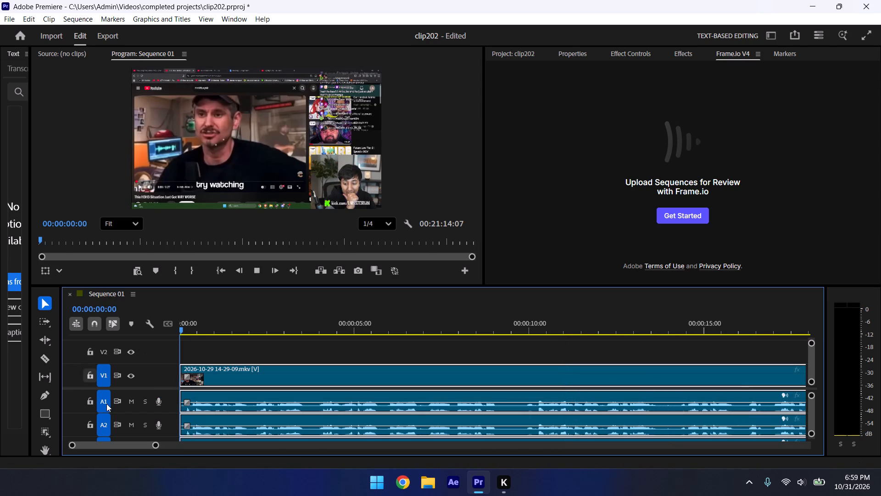
left_click_drag(155, 445, 176, 451)
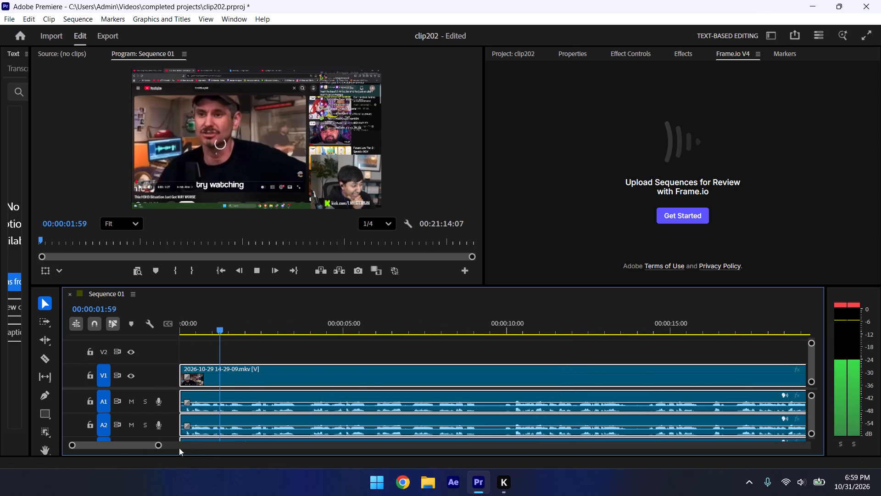
left_click(419, 359)
key("space")
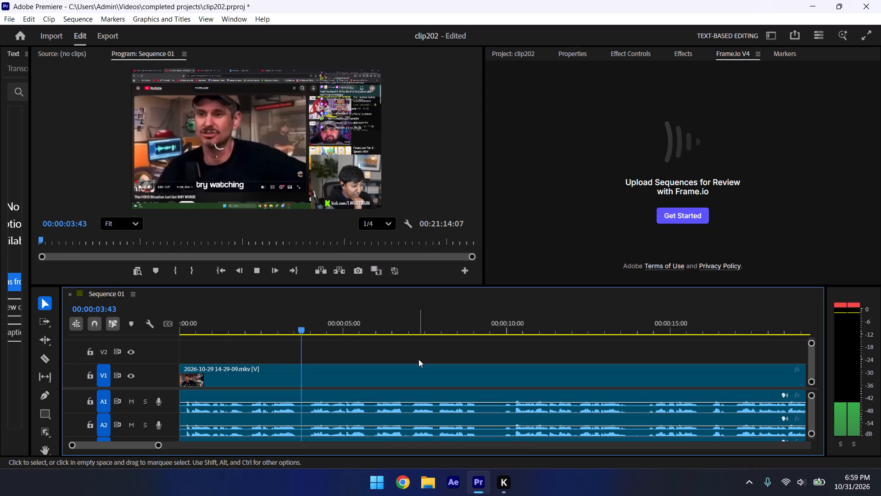
key("Left")
key("Left")
key("Left")
key("Left")
key("Left")
key("Left")
key("Left")
key("Left")
key("Left")
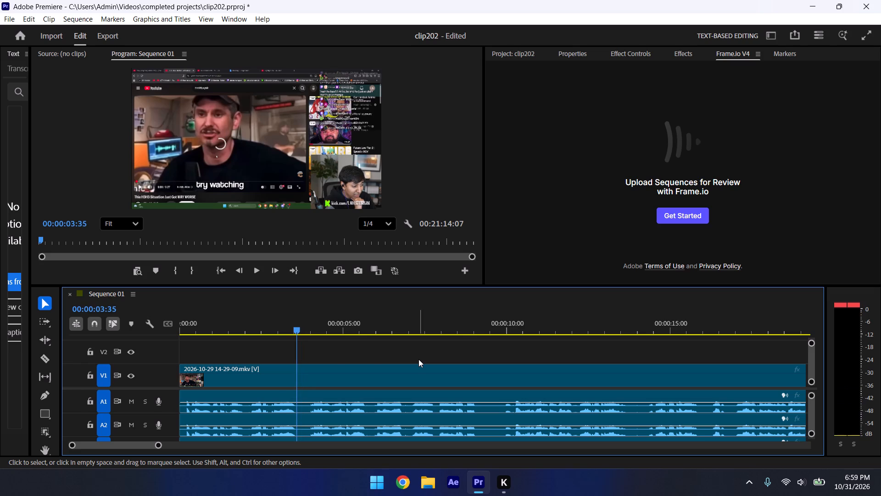
key("ctrl+k")
key("ctrl+s")
Trim the start of the second clip to 00:00:03:56 and move it back against the first clip.
key("space")
key("space")
key("space")
key("space")
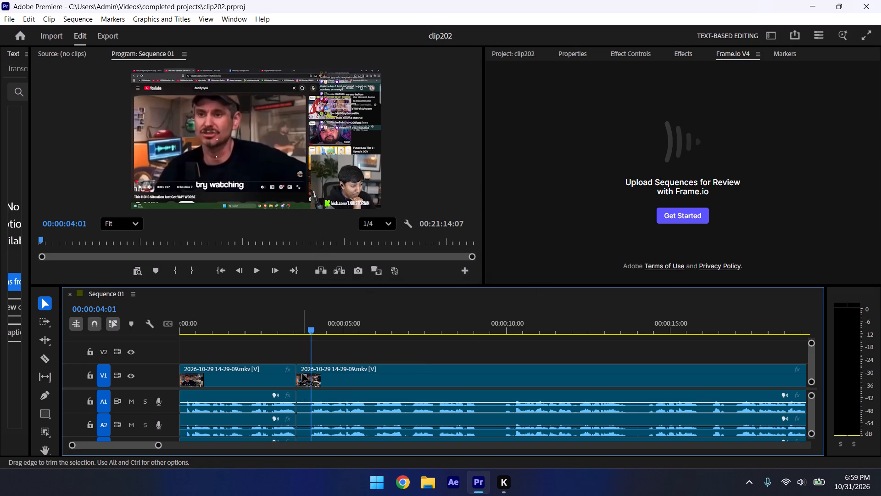
key("Left")
key("Left")
key("Left")
key("Left")
key("Left")
left_click_drag(302, 367, 312, 367)
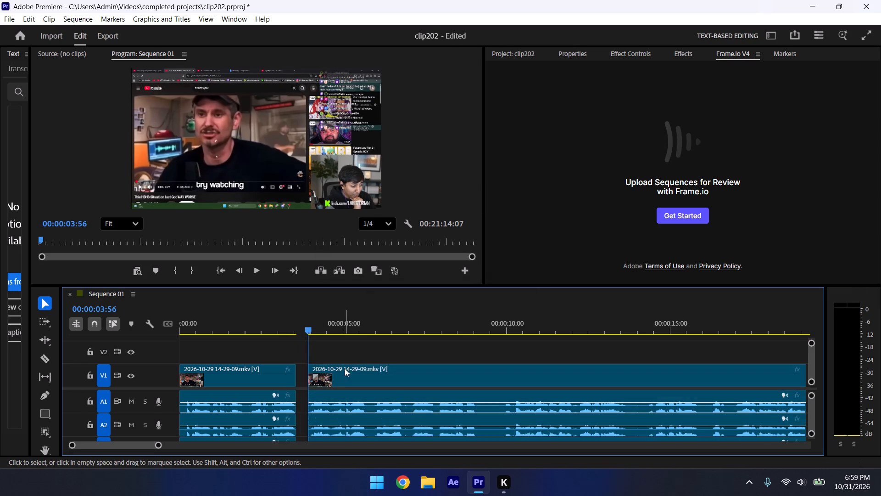
left_click_drag(345, 369, 334, 368)
Play across the first join, split the second clip at about 00:00:05:23 and save the project.
left_click(289, 334)
left_click(289, 317)
left_click(307, 341)
key("space")
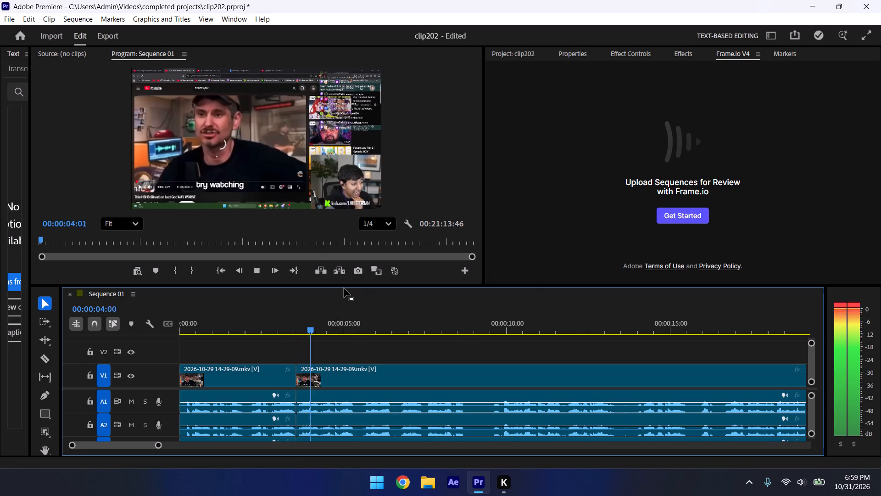
key("space")
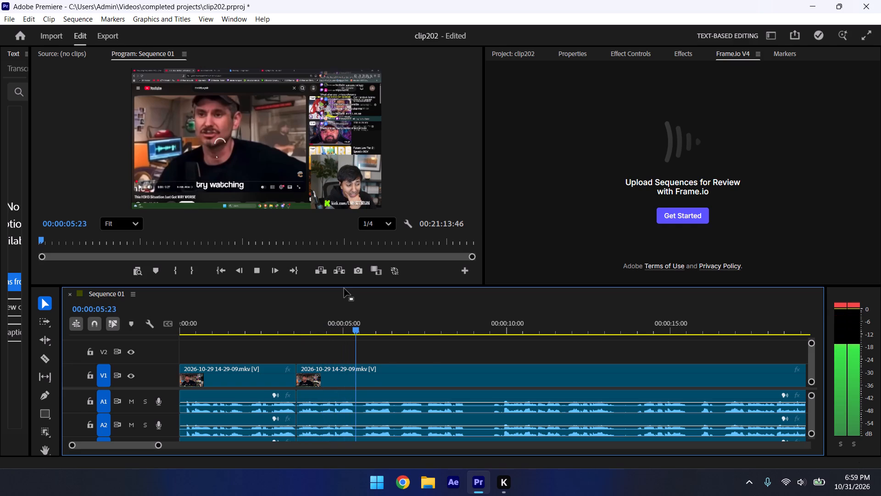
key("ctrl+k")
key("ctrl+s")
Trim the start of the third clip to 00:00:05:35 and move it back against the second clip.
key("space")
key("space")
left_click_drag(360, 367, 365, 367)
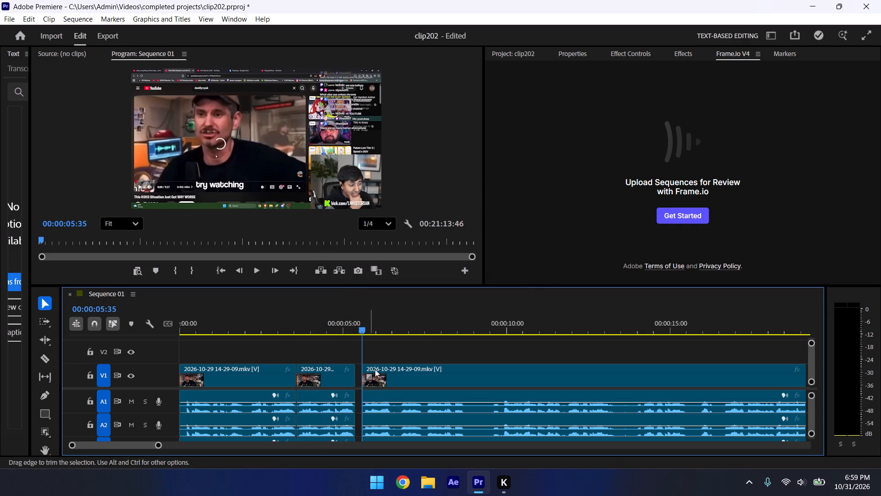
left_click(382, 369)
left_click_drag(394, 363, 390, 364)
left_click_drag(391, 364, 386, 366)
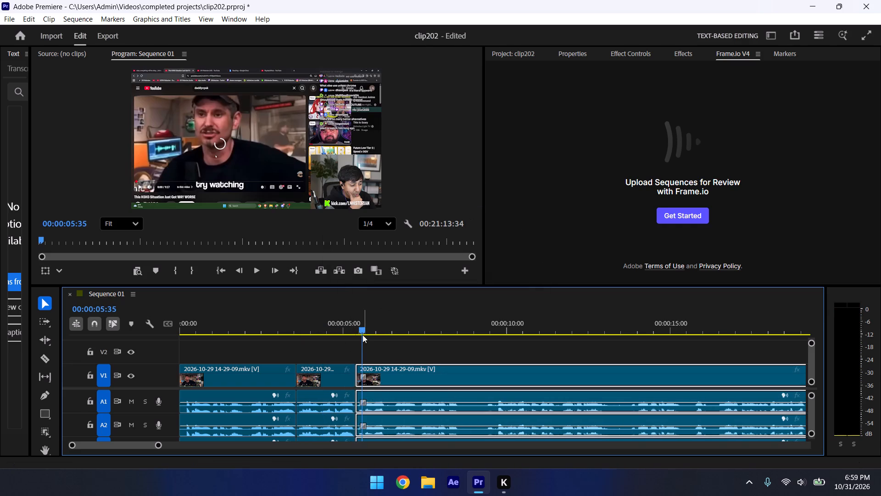
Play across the second join, split the third clip at about 00:00:08:30 and save the project.
left_click(342, 338)
left_click(358, 344)
left_click(347, 327)
left_click(361, 345)
key("space")
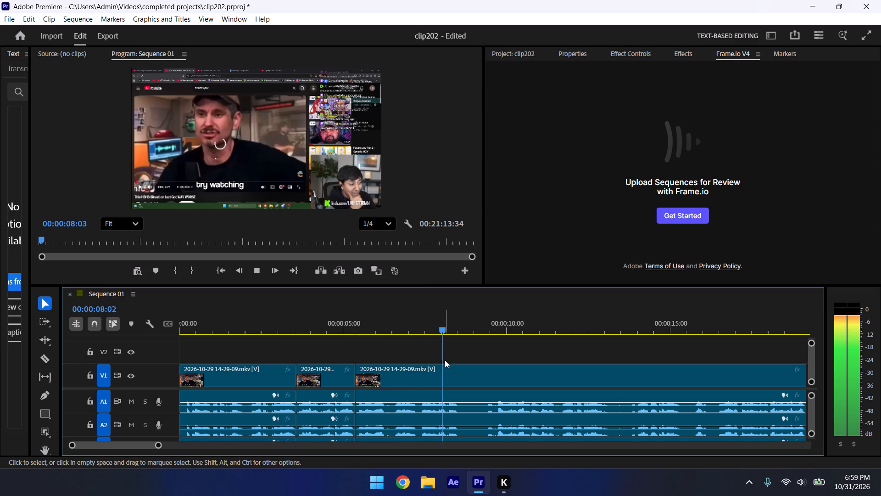
key("space")
key("ctrl+k")
key("ctrl+s")
Trim about one second off the start of the fourth clip and close the gap to the third clip.
key("space")
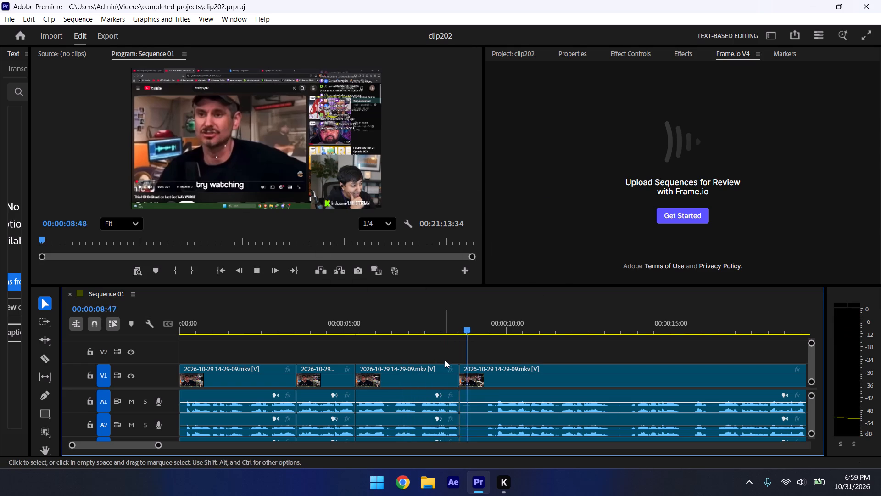
key("space")
left_click_drag(468, 368, 500, 374)
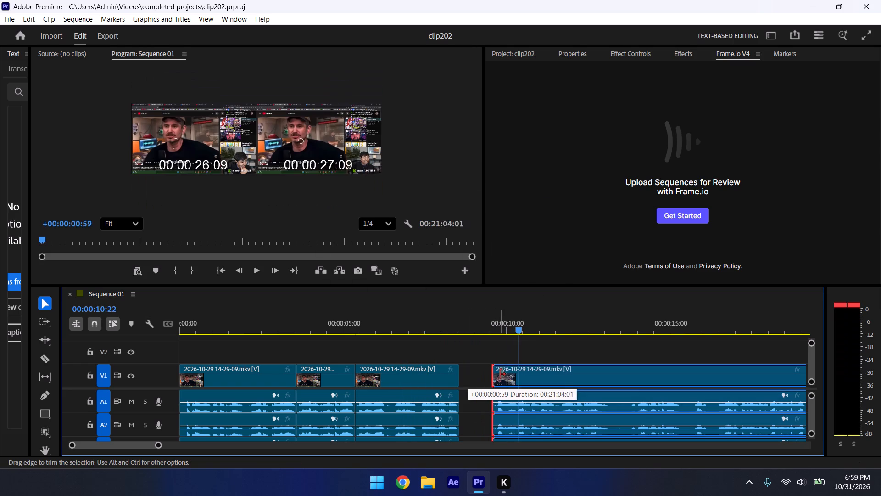
left_click_drag(500, 374, 502, 374)
left_click_drag(545, 366, 514, 373)
Play across the third join, split the fourth clip at 00:00:12:03 and save the project.
left_click(447, 317)
left_click(458, 346)
key("space")
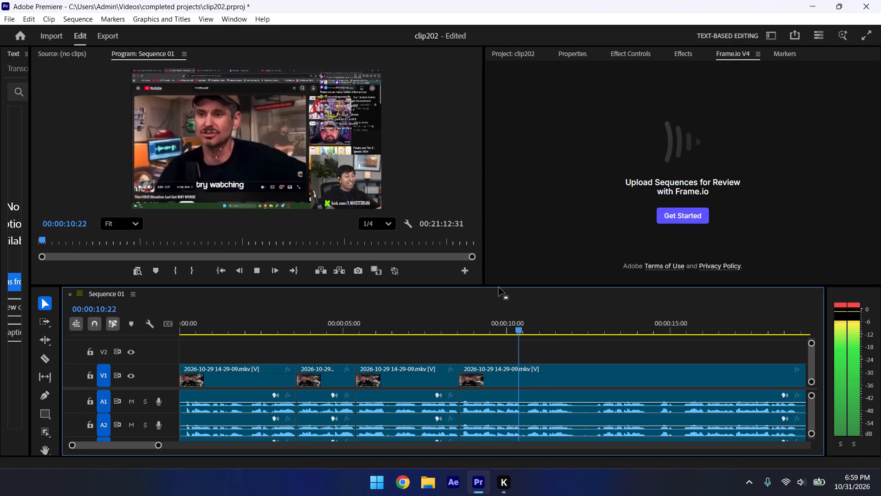
key("space")
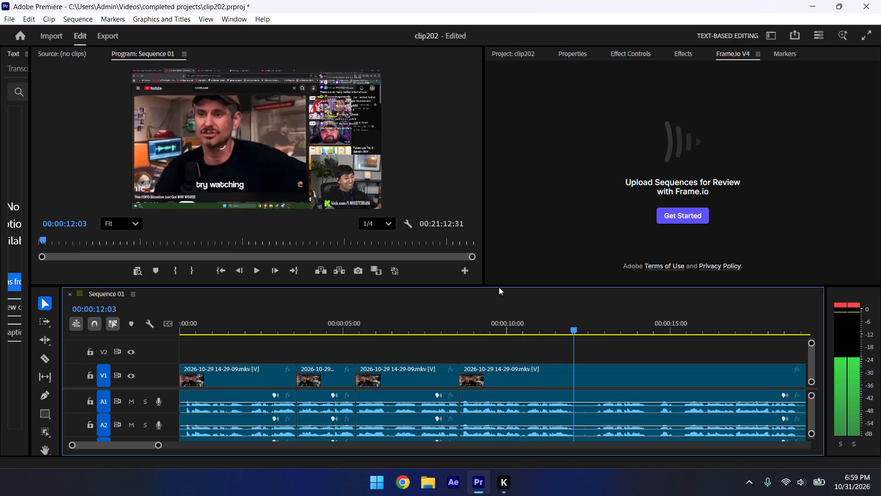
key("ctrl+k")
key("ctrl+s")
Trim the start of the fifth clip to 00:00:12:44 and butt it against the fourth clip without overlapping it.
key("space")
key("space")
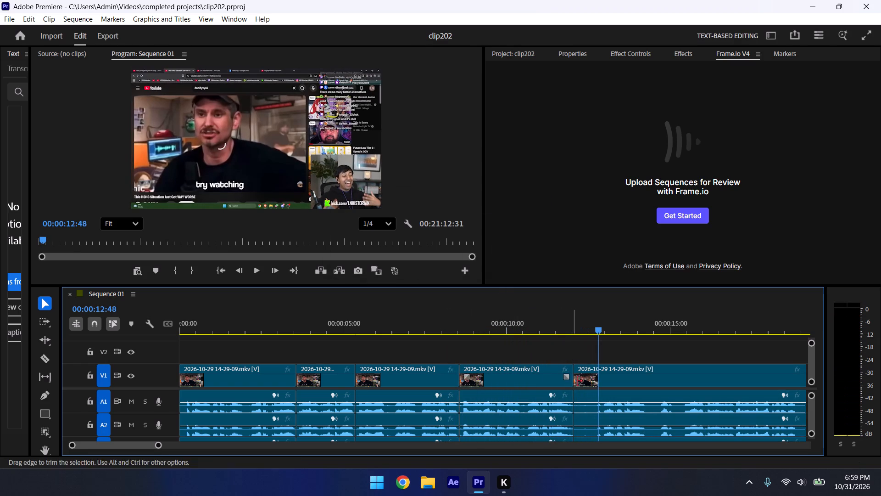
key("Left")
key("Left")
key("Left")
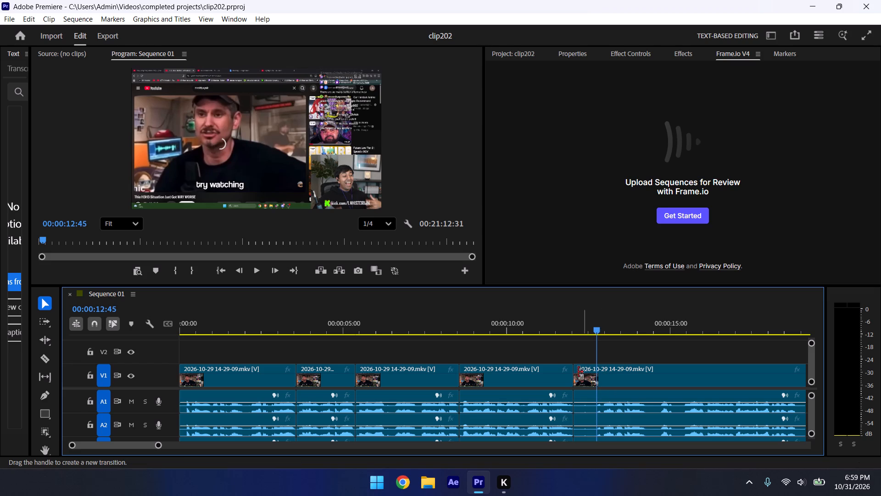
key("Left")
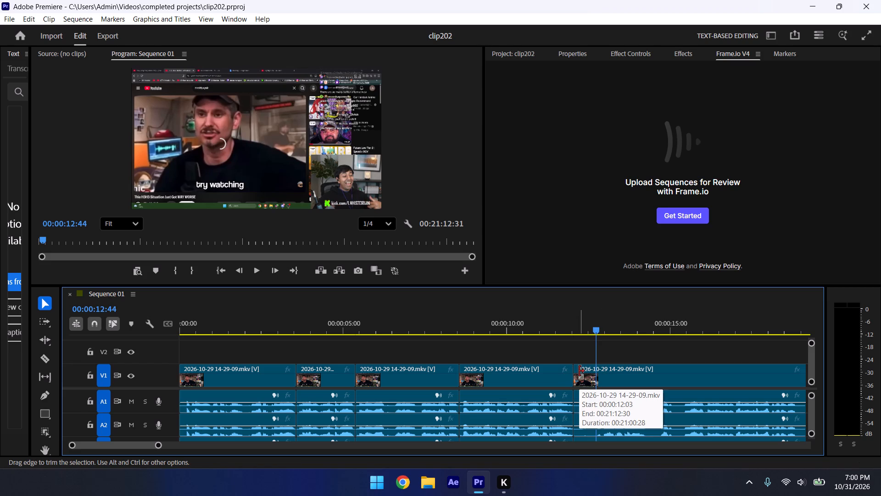
left_click_drag(579, 371, 598, 368)
left_click_drag(633, 371, 603, 370)
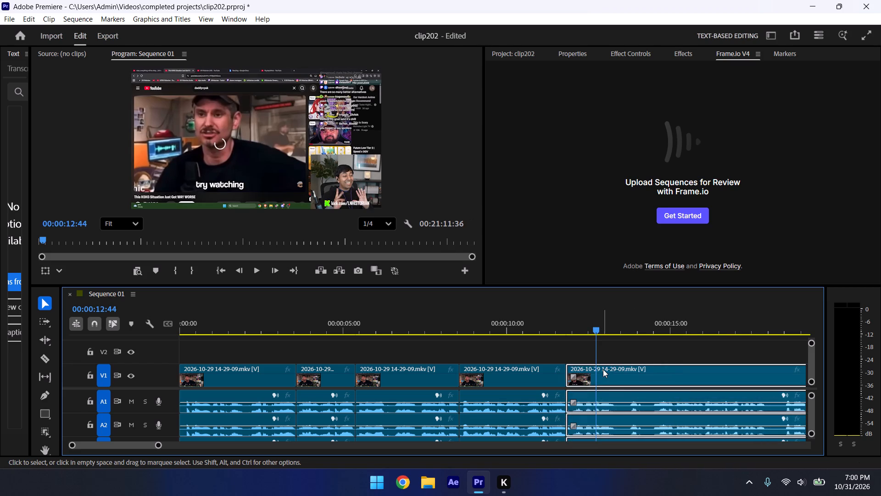
key("ctrl+z")
left_click_drag(649, 375, 631, 383)
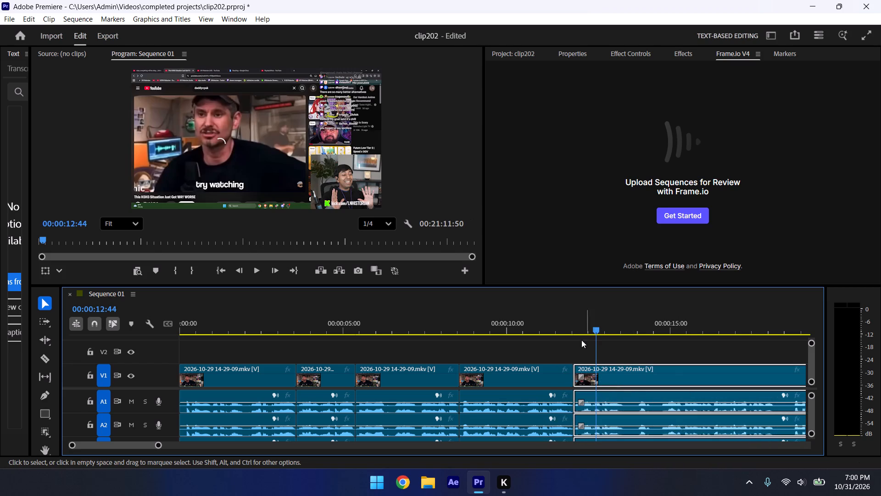
Play across the join between the fourth and fifth clips, trim about two seconds off the fifth clip's start and close the gap.
left_click(559, 316)
key("space")
left_click(567, 328)
left_click(567, 328)
left_click(607, 338)
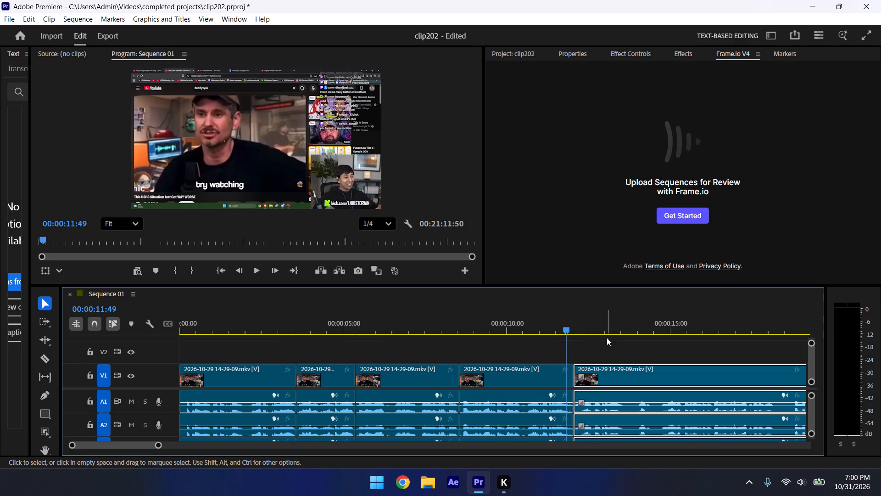
key("space")
key("space")
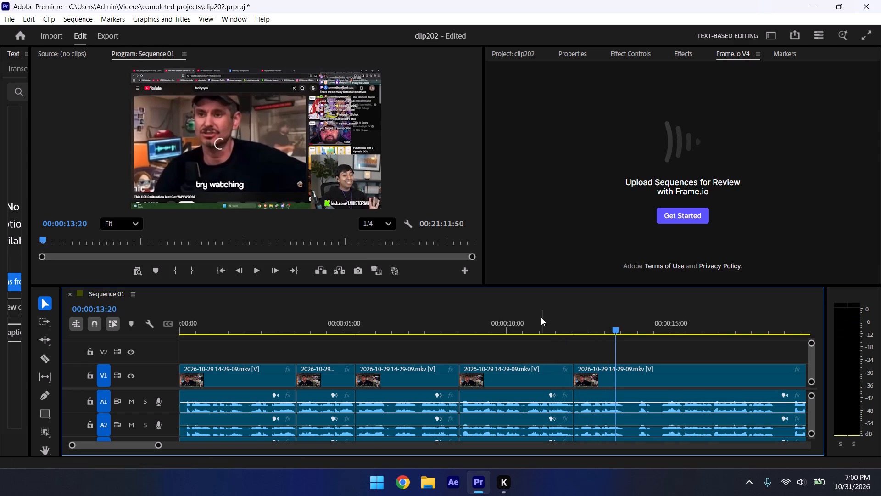
left_click(541, 317)
key("space")
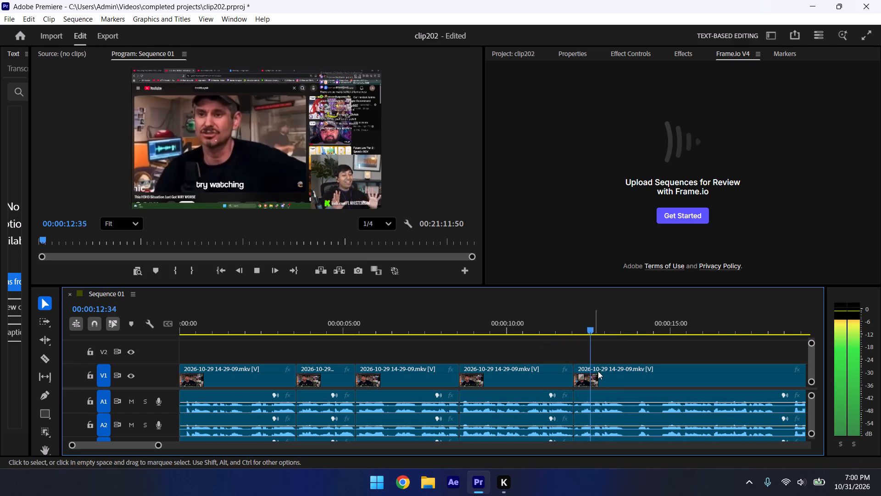
left_click_drag(580, 366, 626, 382)
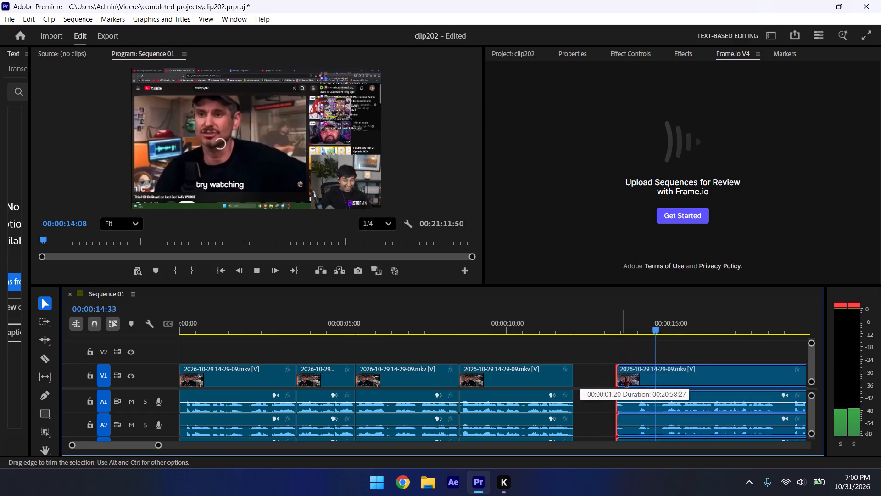
left_click_drag(626, 382, 644, 389)
key("space")
left_click_drag(663, 373, 606, 379)
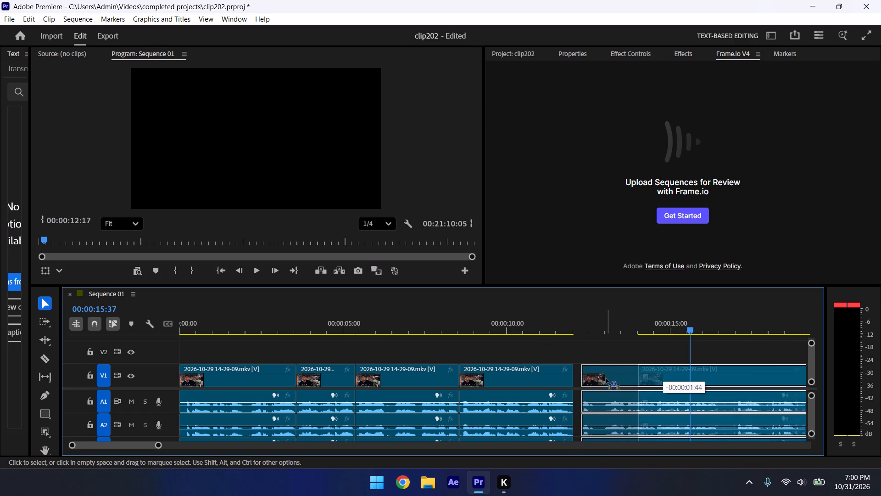
left_click_drag(606, 379, 595, 377)
Replay the fourth join, split the fifth clip at 00:00:12:27 and save the project.
left_click(471, 329)
left_click(499, 353)
key("space")
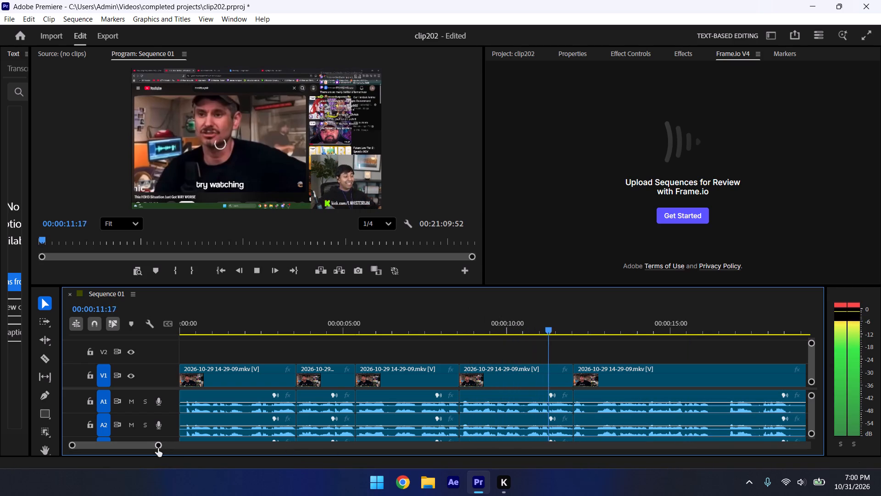
left_click_drag(158, 448, 165, 451)
key("space")
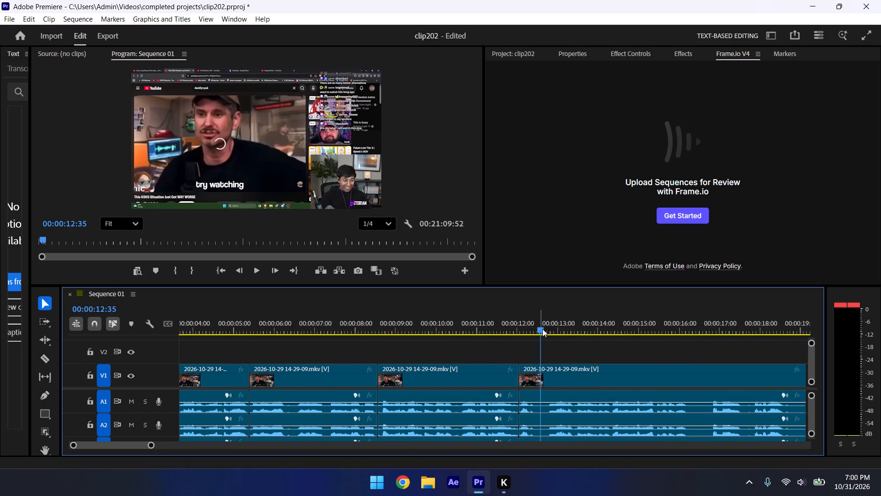
left_click_drag(542, 329, 537, 324)
key("ctrl+k")
key("ctrl+s")
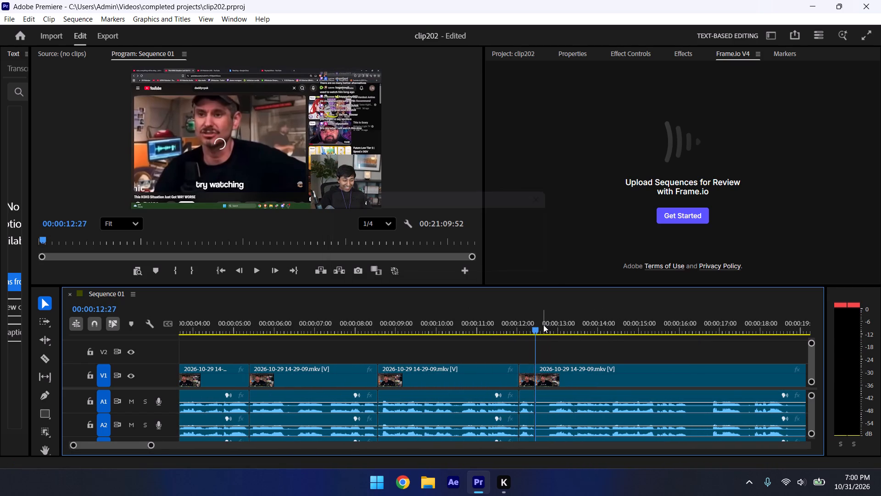
Trim about 19 frames off the start of the sixth clip and close the gap to the fifth clip.
key("space")
key("space")
left_click_drag(541, 373, 552, 378)
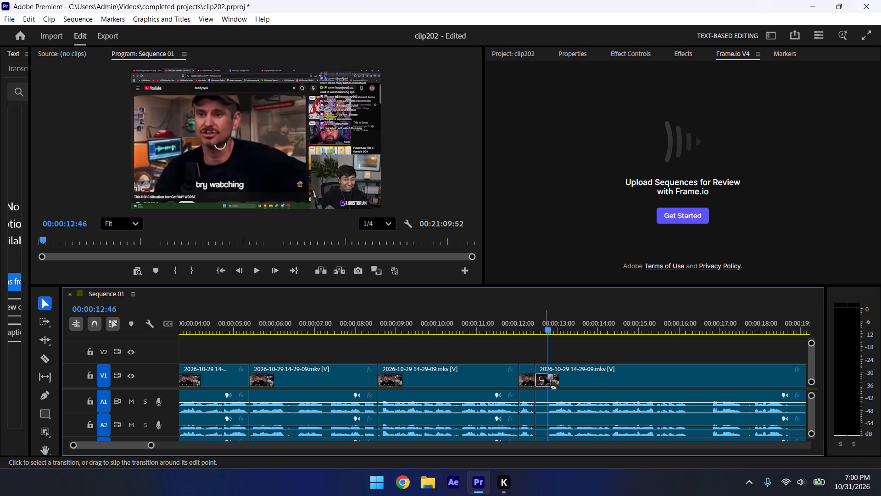
key("ctrl+z")
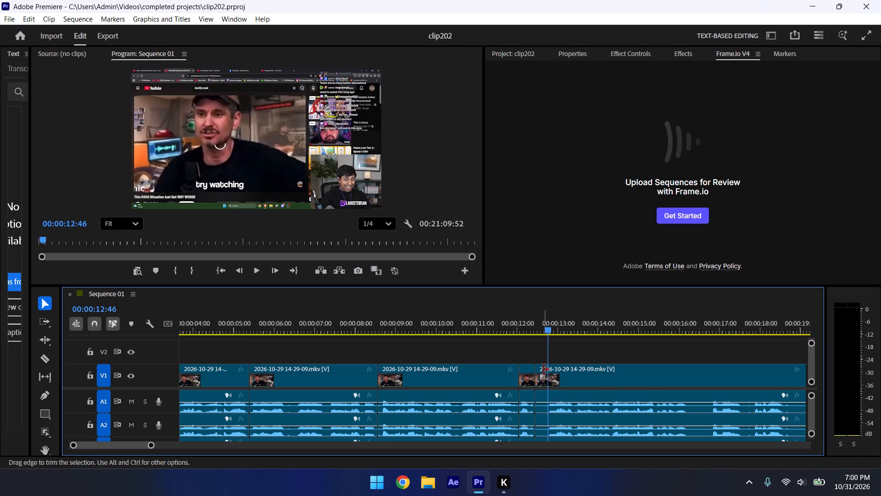
left_click_drag(543, 368, 555, 369)
left_click_drag(580, 374, 571, 372)
Play across the fifth join, split the sixth clip at 00:00:15:52 and save the project.
left_click(525, 326)
left_click(550, 350)
key("space")
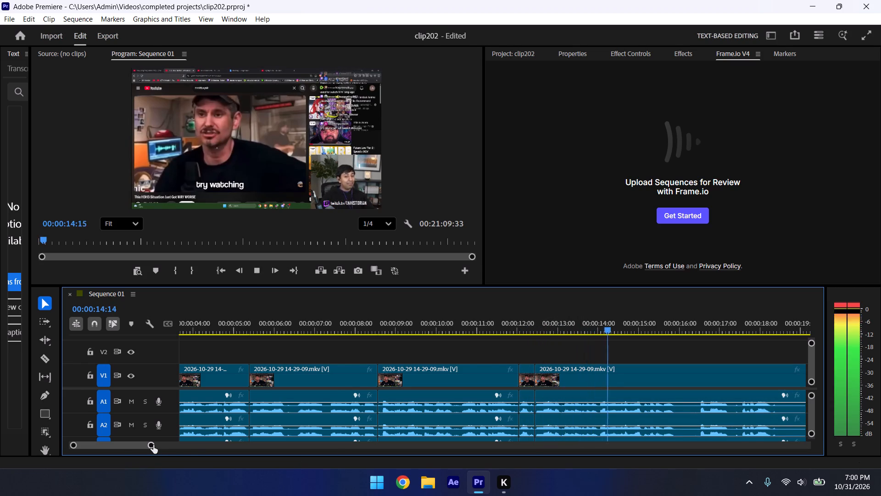
left_click_drag(153, 445, 171, 450)
key("ctrl+s")
key("space")
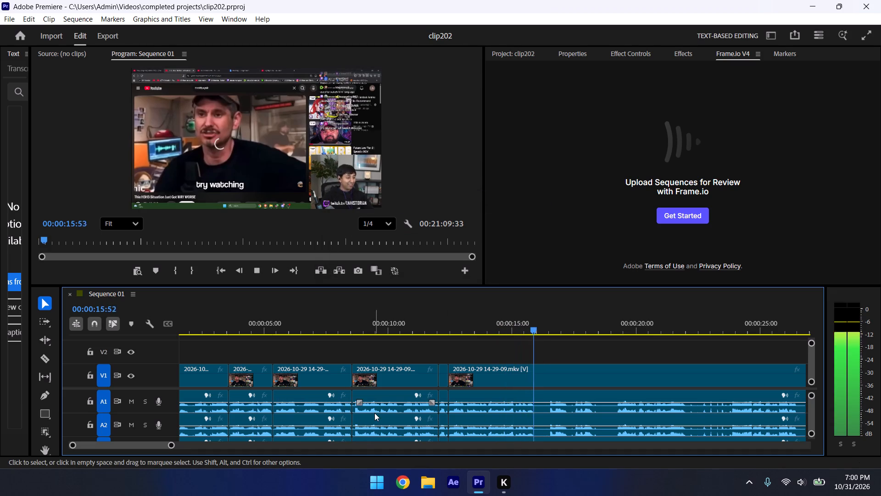
key("space")
left_click_drag(171, 445, 147, 443)
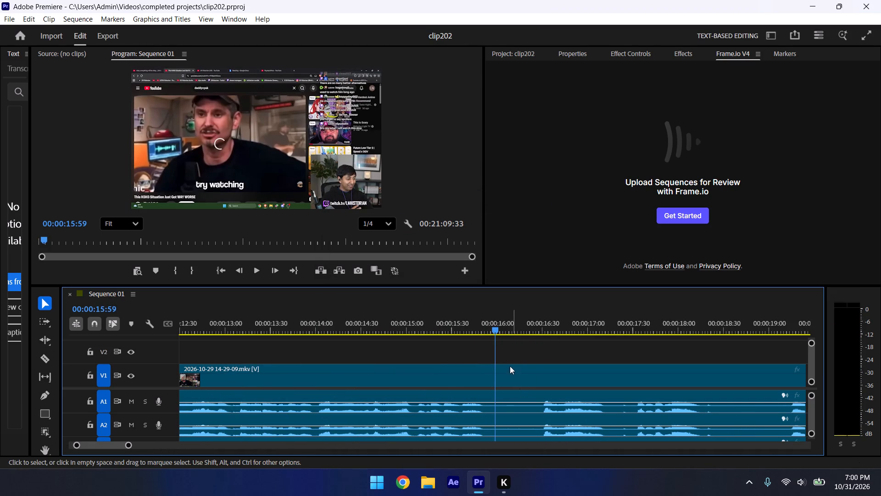
left_click(485, 327)
key("ctrl+k")
key("ctrl+s")
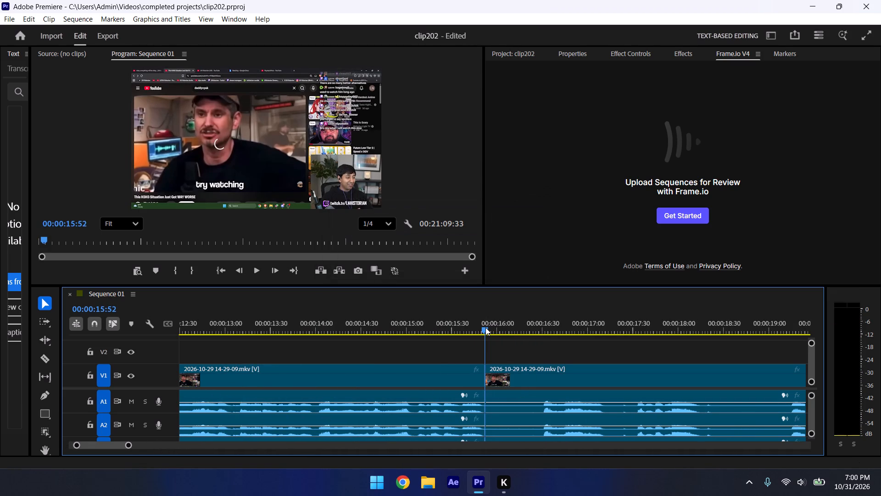
Trim about 36 frames off the start of the seventh clip and close the gap to the sixth clip.
key("space")
key("space")
left_click_drag(488, 366, 513, 374)
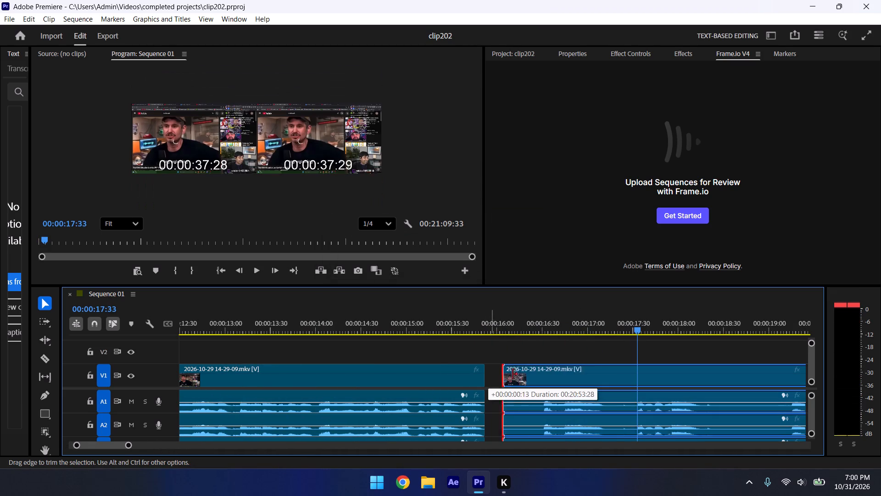
left_click_drag(513, 374, 542, 394)
left_click_drag(576, 376, 527, 380)
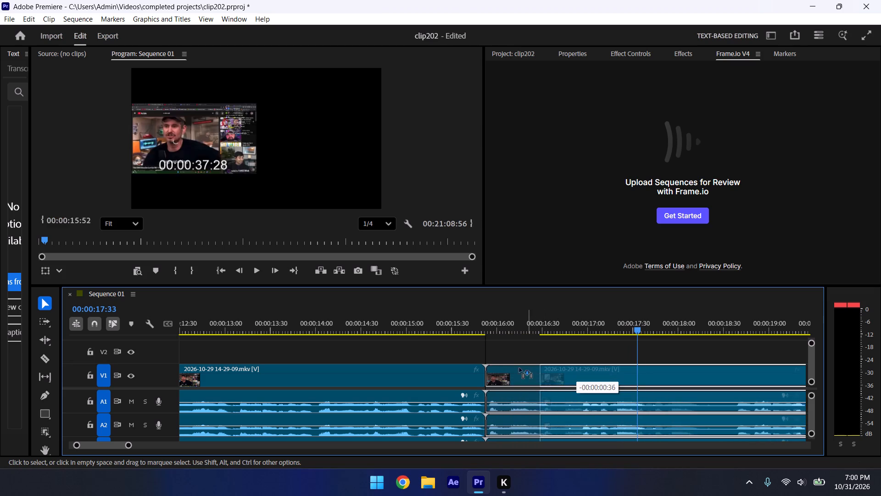
Play across the sixth join, split the seventh clip at 00:00:16:37 and save the project.
left_click(472, 326)
left_click(491, 351)
key("space")
key("space")
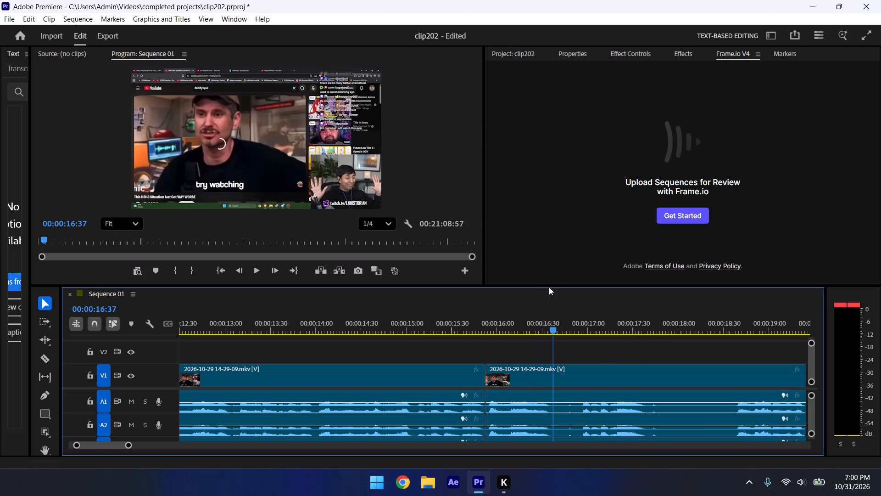
key("ctrl+k")
key("ctrl+s")
Trim about 15 frames off the start of the eighth clip and close the gap to the seventh clip.
key("space")
key("space")
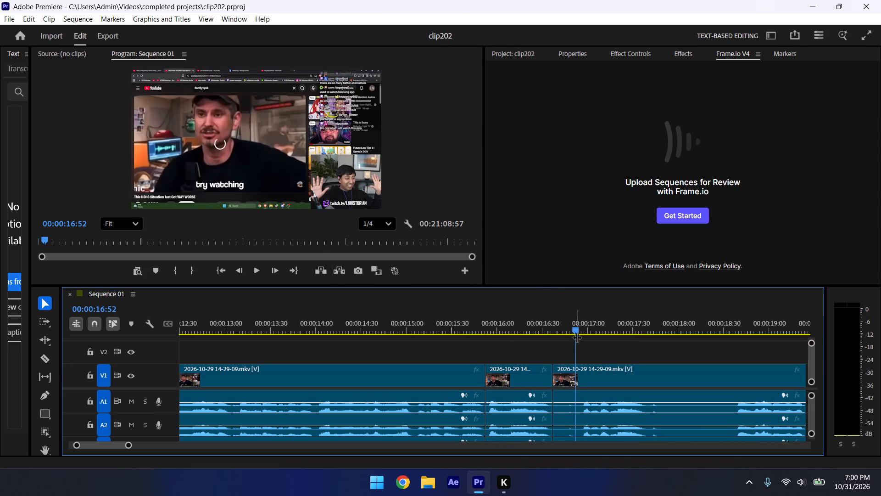
left_click_drag(560, 367, 580, 374)
left_click_drag(601, 376, 581, 373)
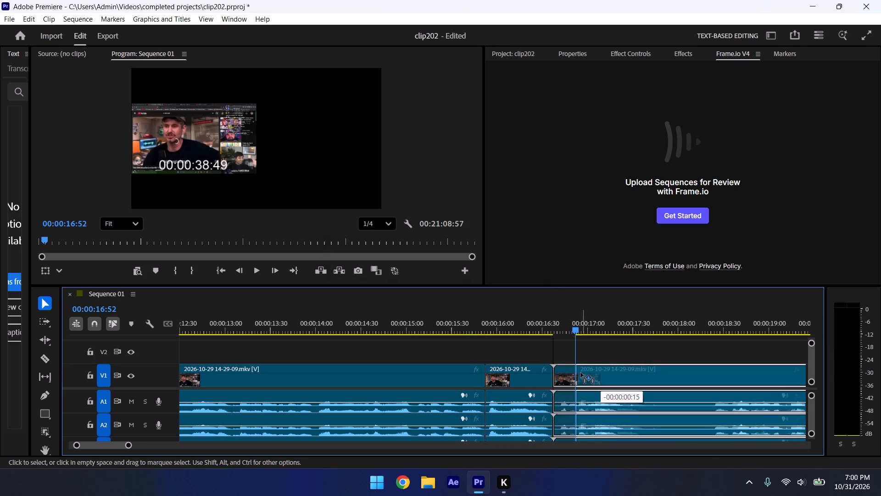
left_click_drag(581, 373, 578, 372)
Play across the seventh join, split the eighth clip at about 00:00:17:30 and save the project.
left_click(546, 338)
left_click(552, 325)
left_click(556, 332)
key("space")
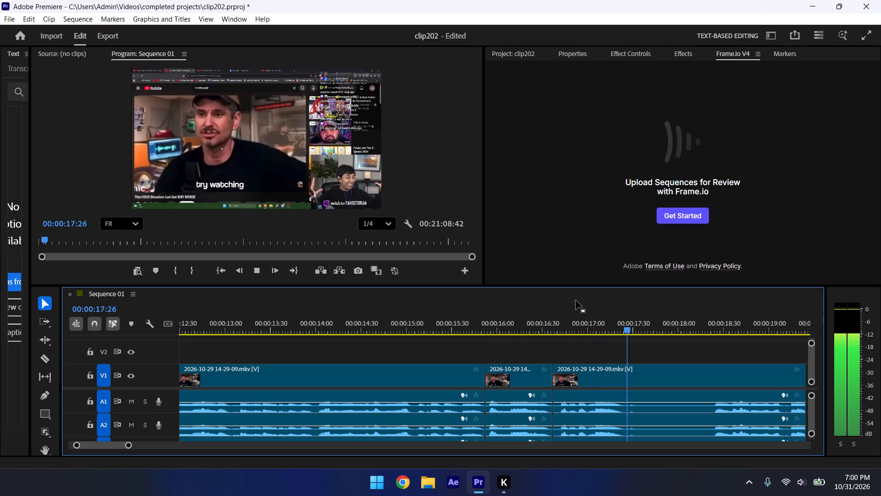
key("space")
key("ctrl+k")
key("ctrl+s")
Trim about 52 frames off the start of the ninth clip and close the gap to the eighth clip.
key("space")
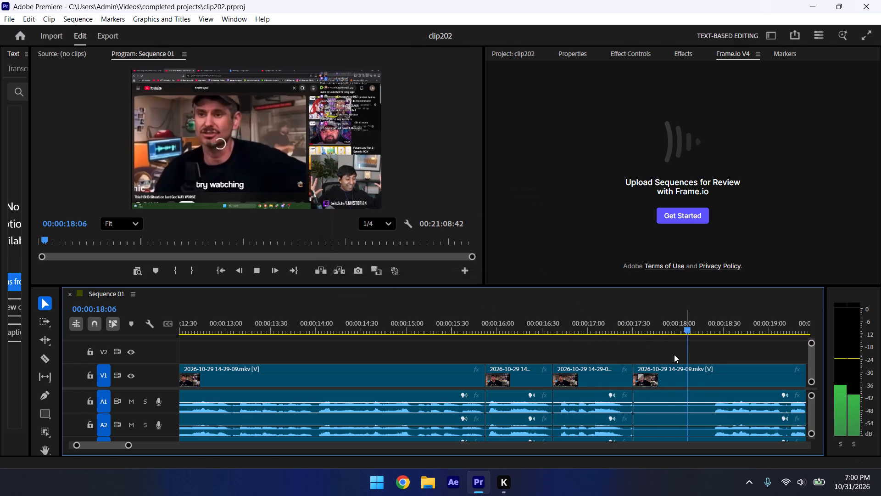
key("space")
left_click_drag(638, 366, 715, 422)
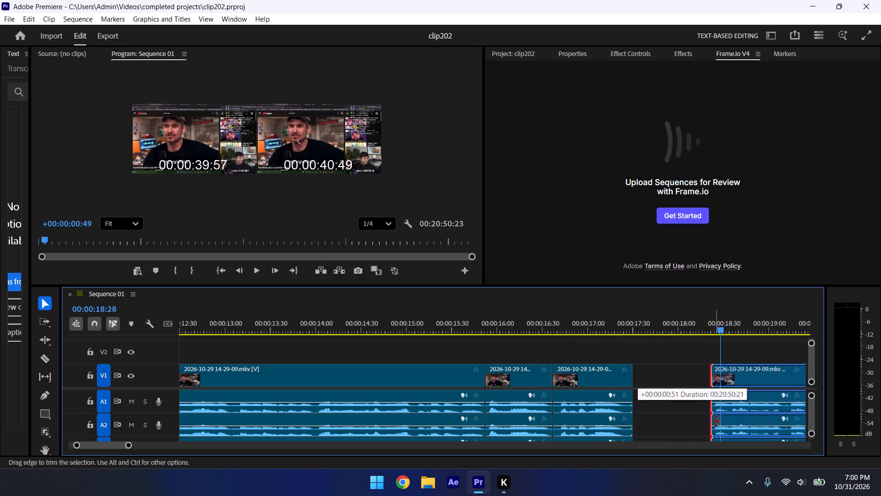
left_click_drag(715, 422, 719, 423)
left_click(715, 370)
left_click_drag(740, 370, 704, 373)
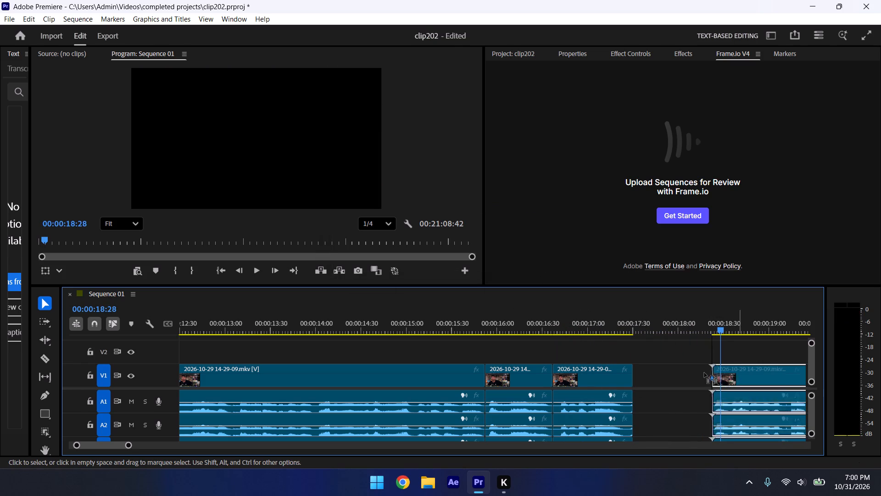
left_click_drag(704, 373, 664, 375)
Play across the eighth join, split the ninth clip at about 00:00:20:20 and save the project.
left_click(598, 320)
left_click(624, 345)
key("space")
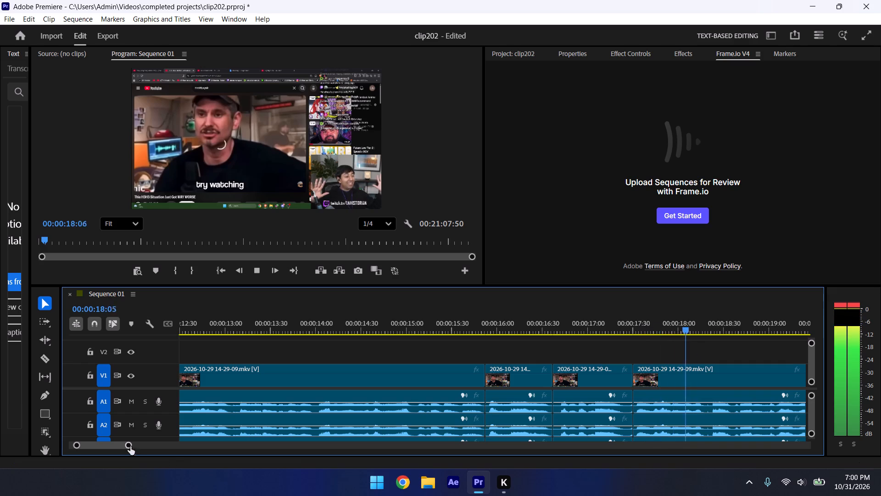
left_click_drag(129, 447, 167, 455)
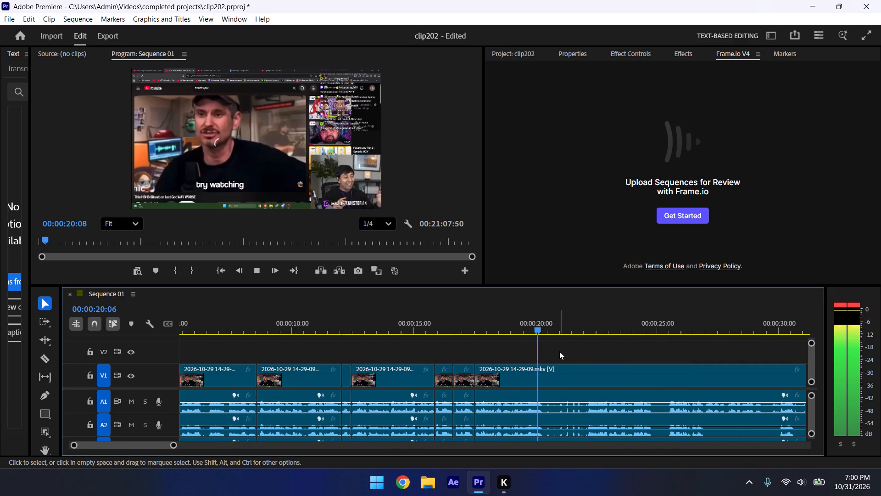
key("space")
key("ctrl+k")
key("ctrl+s")
Play on through the tenth clip and trim its start to about 00:00:27.
key("space")
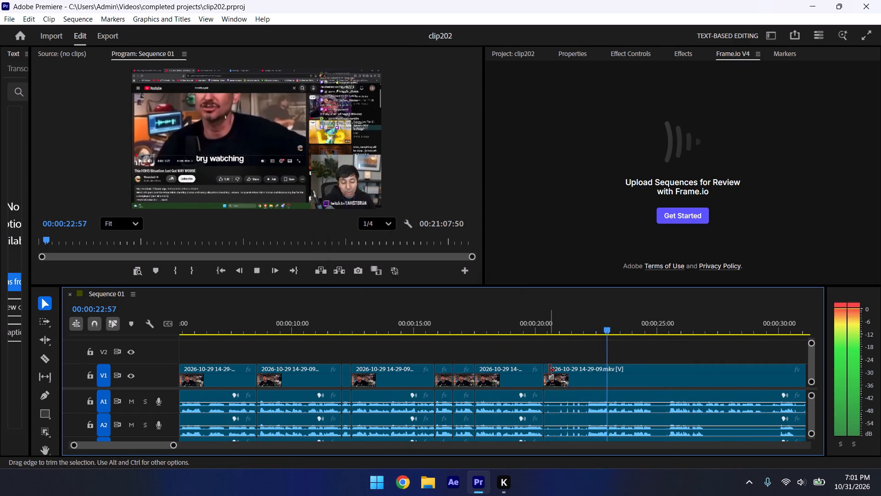
left_click_drag(549, 370, 592, 372)
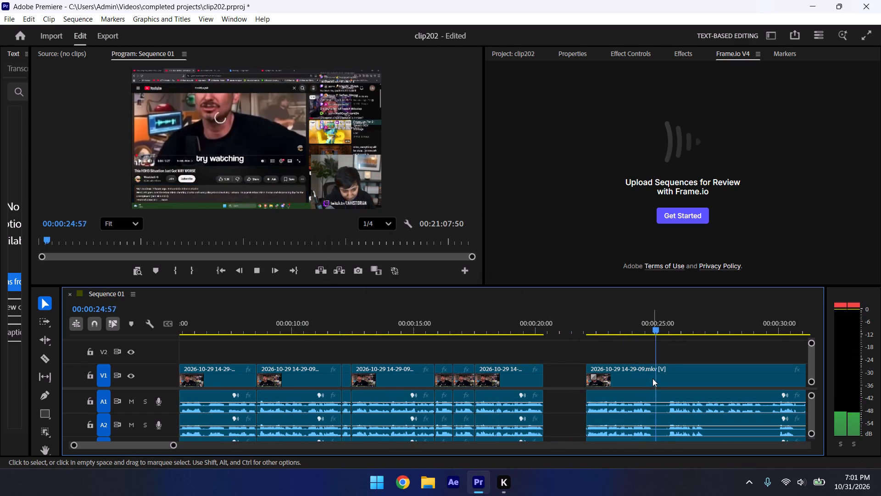
left_click(173, 444)
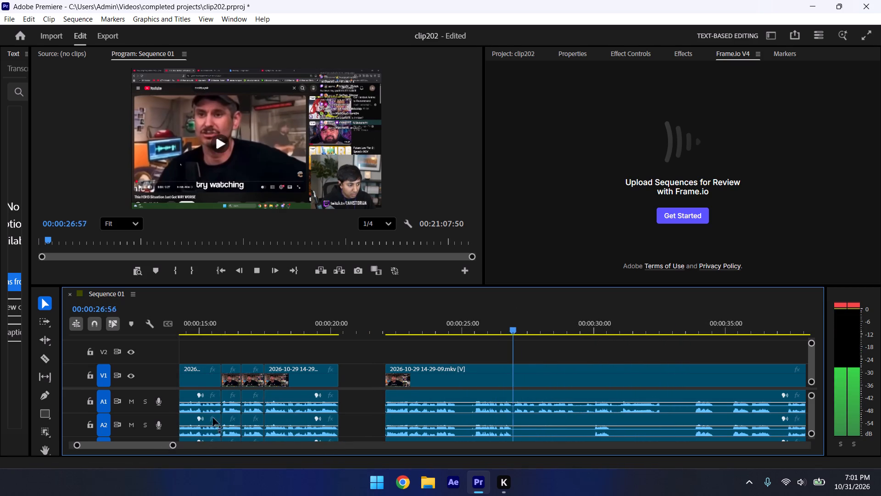
left_click_drag(387, 364, 515, 455)
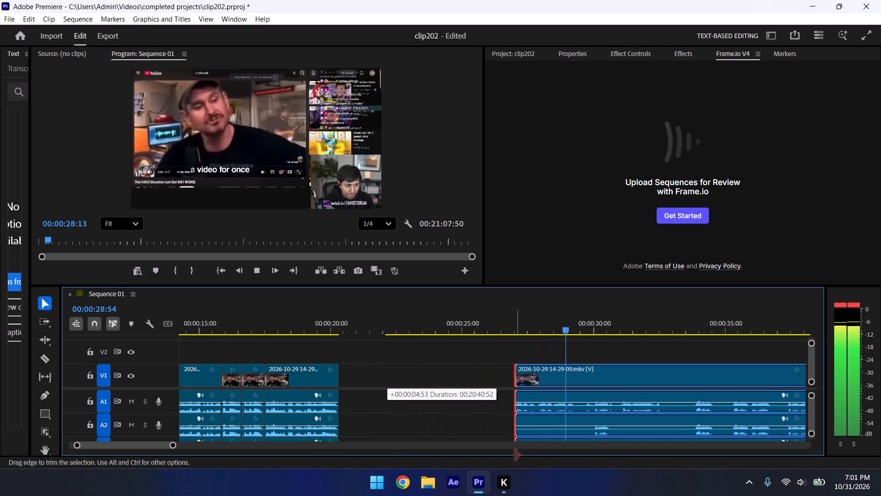
left_click_drag(515, 455, 514, 455)
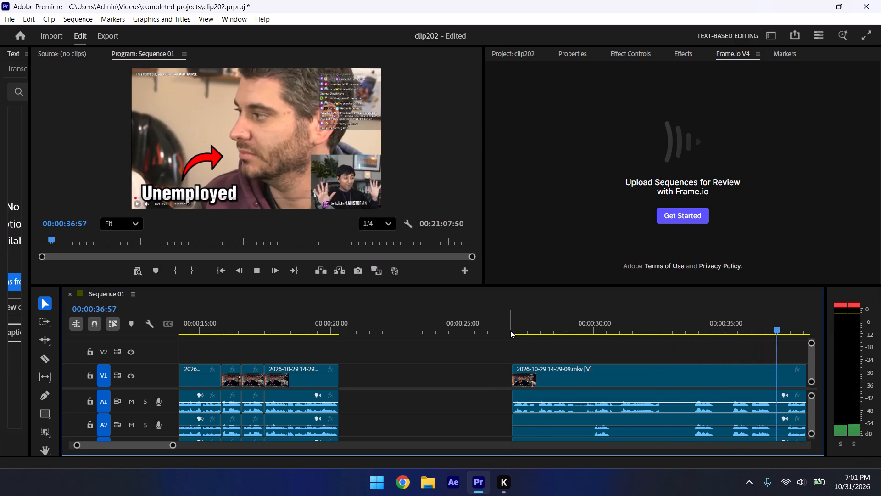
Review the tenth clip from its start and trim that start further, to about 00:00:27:53.
left_click_drag(181, 446, 193, 462)
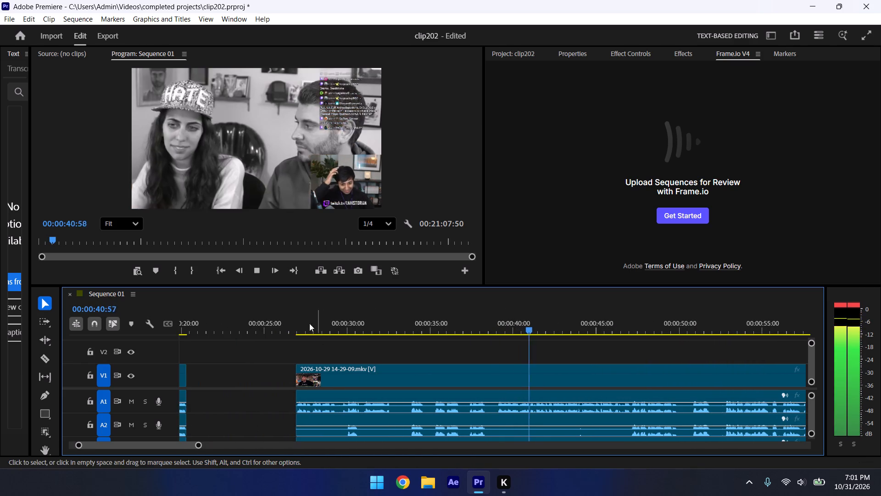
left_click(296, 331)
key("space")
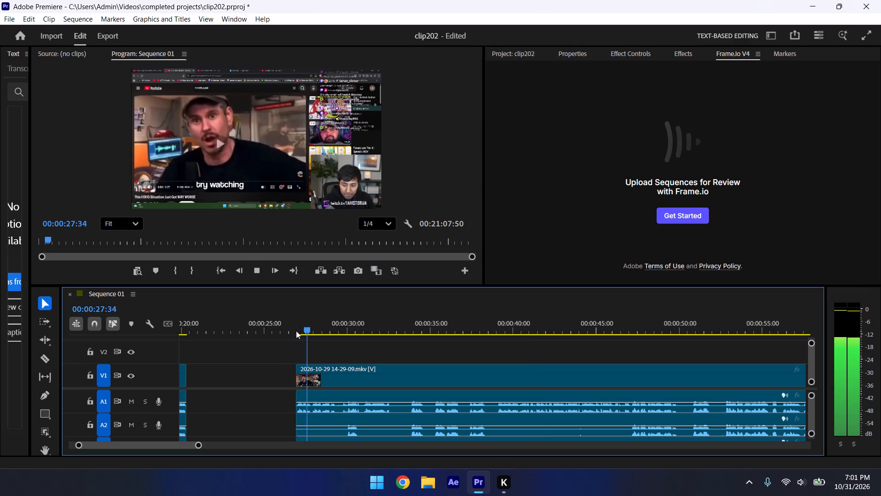
key("space")
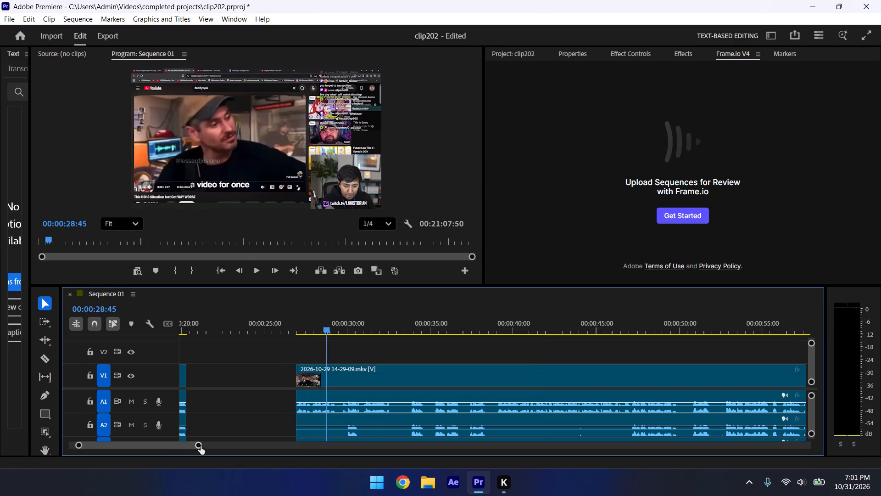
left_click_drag(198, 444, 163, 441)
left_click_drag(322, 371, 415, 431)
Play through the start of the tenth clip and move the clip back against the ninth clip to close the gap.
left_click(396, 294)
key("space")
left_click(411, 317)
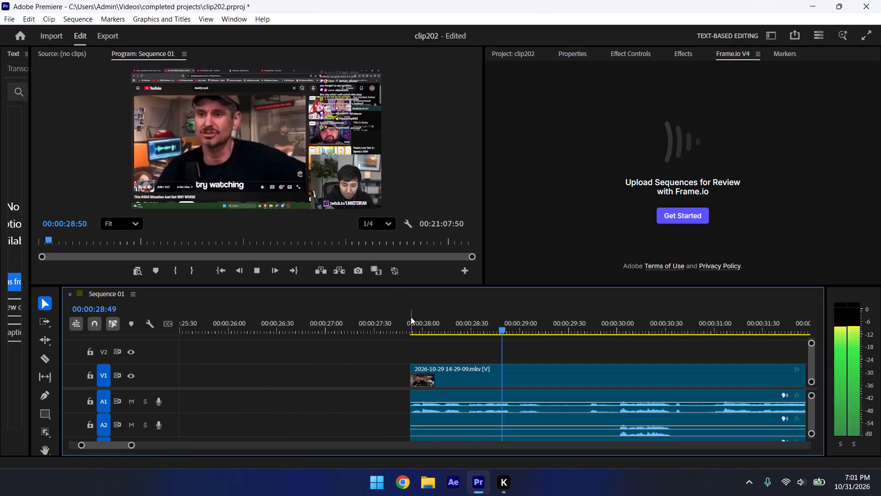
left_click(406, 324)
key("space")
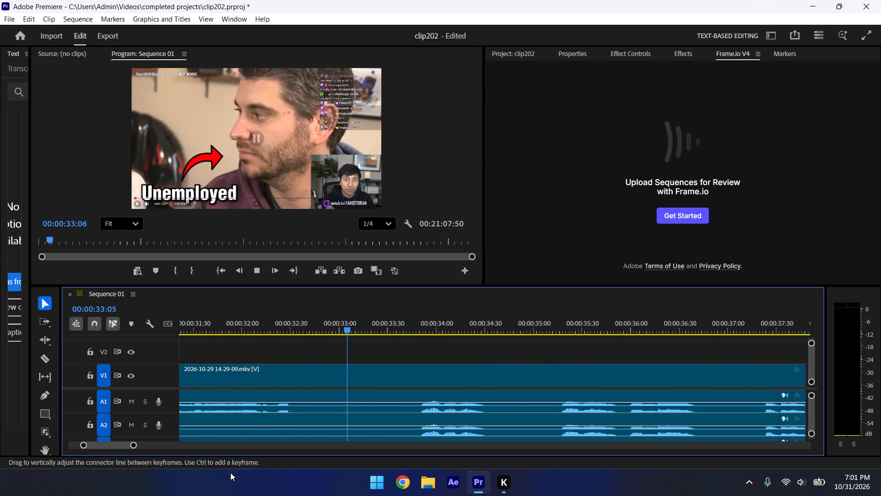
key("space")
left_click_drag(135, 447, 167, 456)
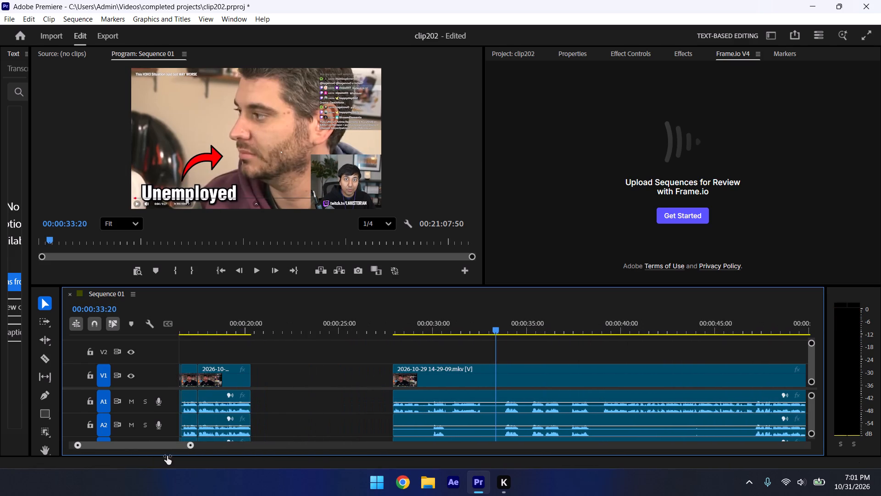
left_click_drag(441, 379, 308, 411)
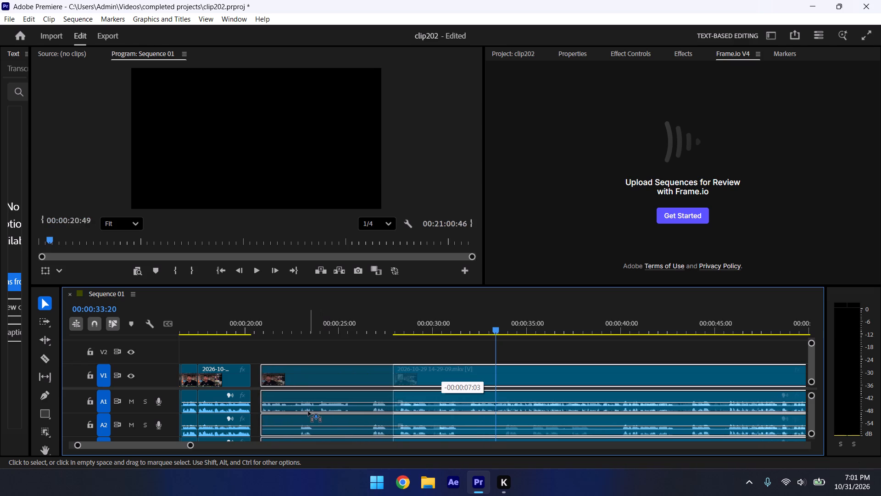
left_click_drag(308, 411, 299, 411)
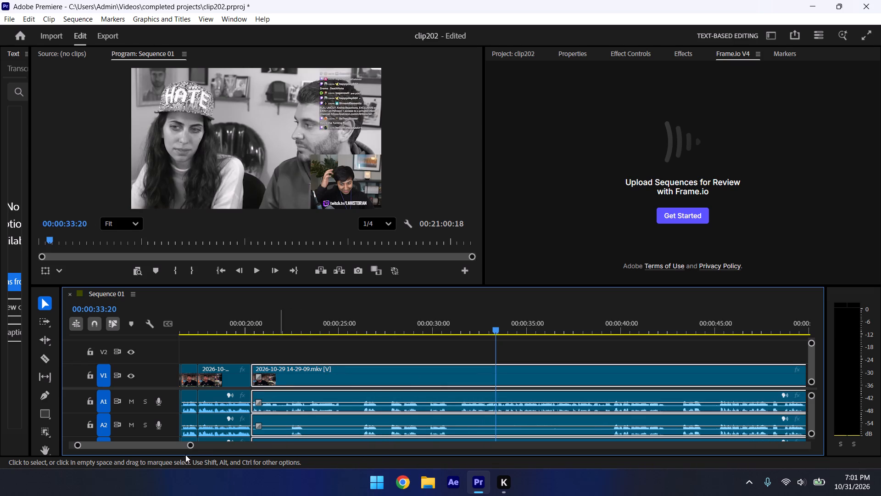
Play across the ninth join, split the tenth clip at about 00:00:21:45 and save the project.
left_click_drag(190, 449, 185, 448)
left_click(232, 340)
double_click(231, 335)
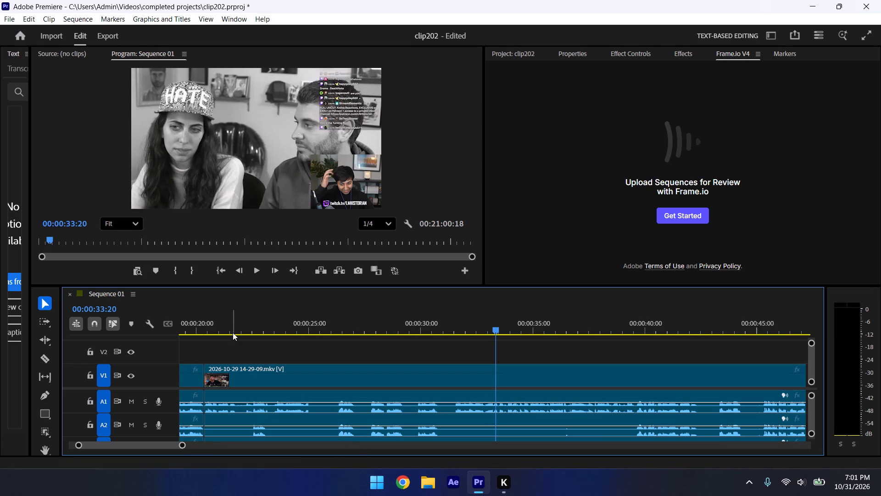
left_click_drag(184, 448, 171, 438)
key("space")
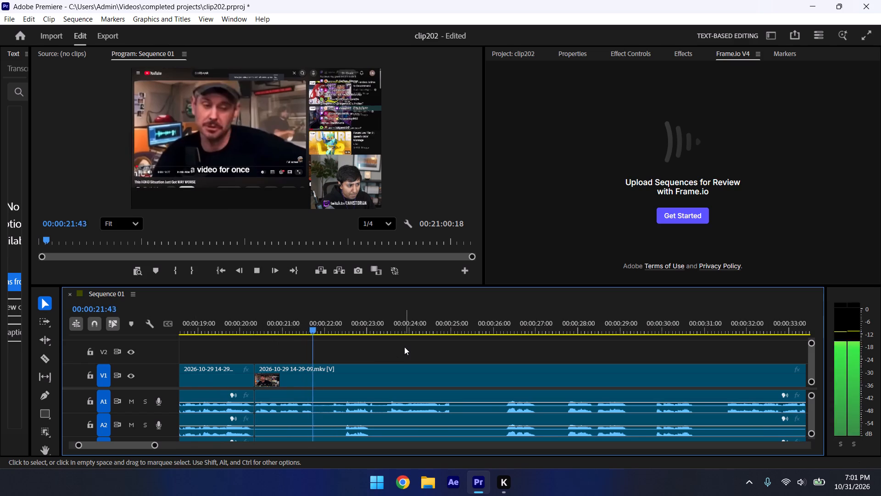
key("space")
key("Left")
key("Left")
key("Left")
key("Left")
key("Left")
key("Left")
key("Left")
key("Left")
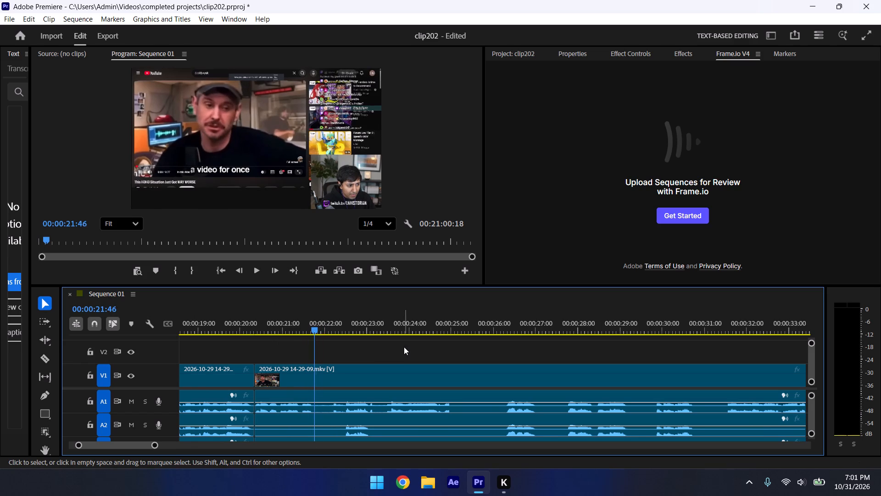
key("Left")
key("ctrl+k")
key("ctrl+s")
Trim about 24 frames off the start of the eleventh clip, to 00:00:22:09, and close the gap to the tenth clip.
key("space")
key("space")
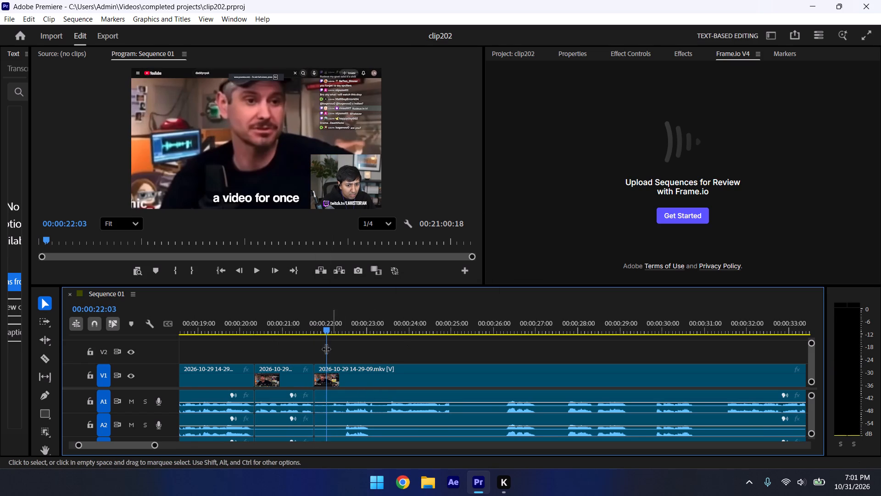
key("space")
key("space")
key("Left")
key("Left")
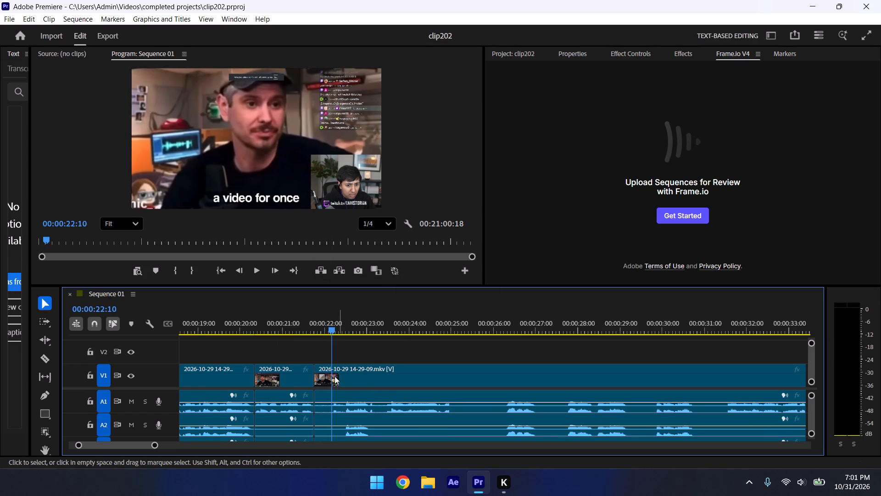
key("Left")
left_click_drag(317, 366, 338, 372)
left_click_drag(339, 369, 333, 365)
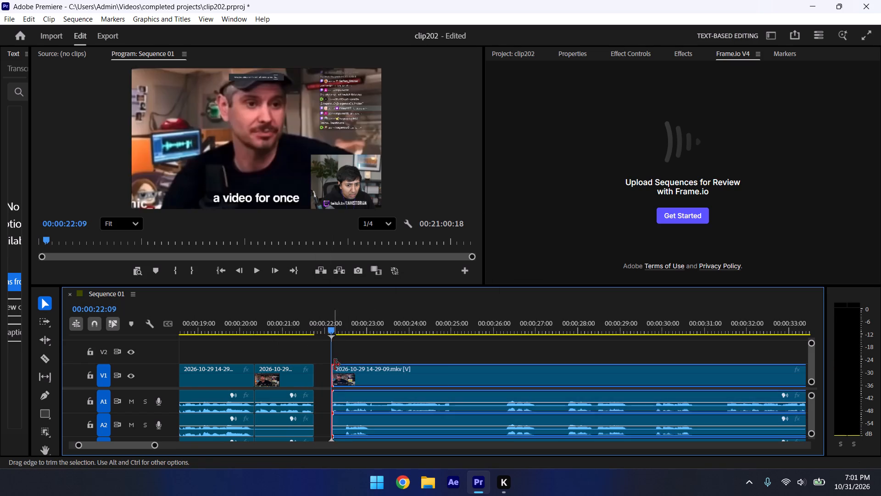
left_click_drag(377, 368, 357, 367)
Play across the tenth join, split the eleventh clip at 00:00:24:53 and save the project.
left_click(307, 342)
left_click(307, 322)
left_click(310, 328)
key("space")
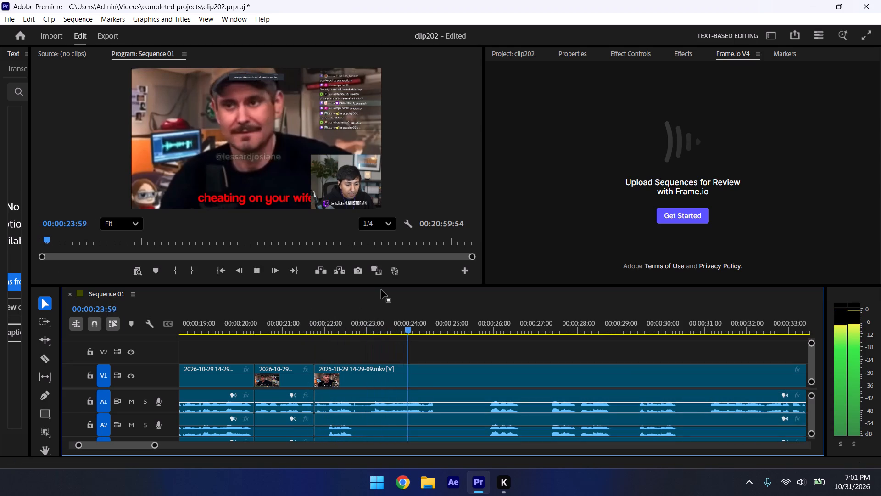
key("ctrl+s")
left_click(470, 377)
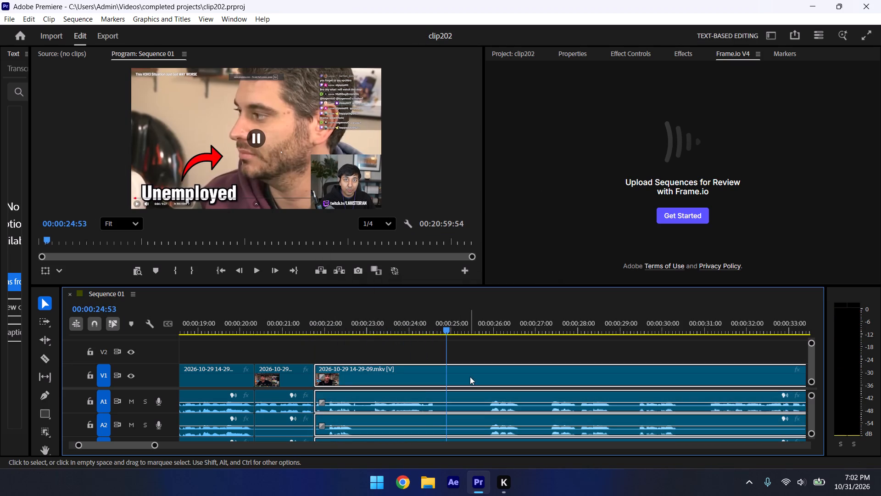
key("ctrl+k")
key("ctrl+s")
Play on, trim about 57 frames off the start of the twelfth clip and close the gap to the eleventh clip.
key("space")
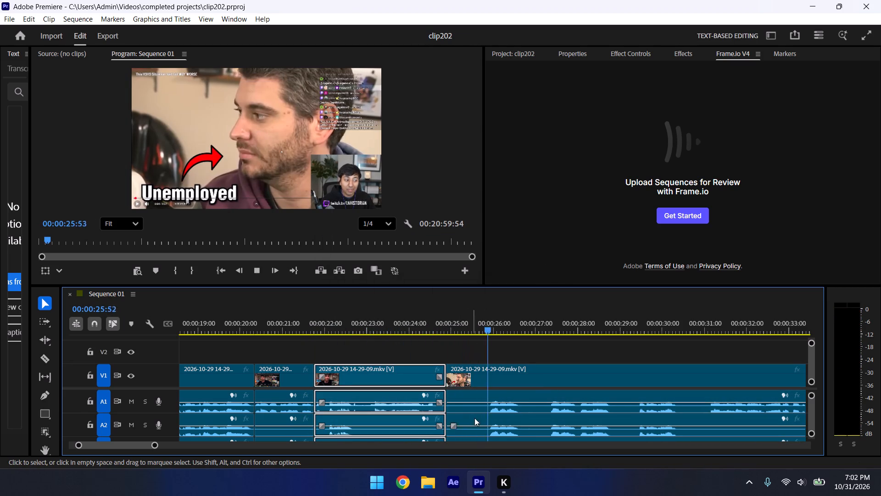
left_click_drag(448, 368, 488, 372)
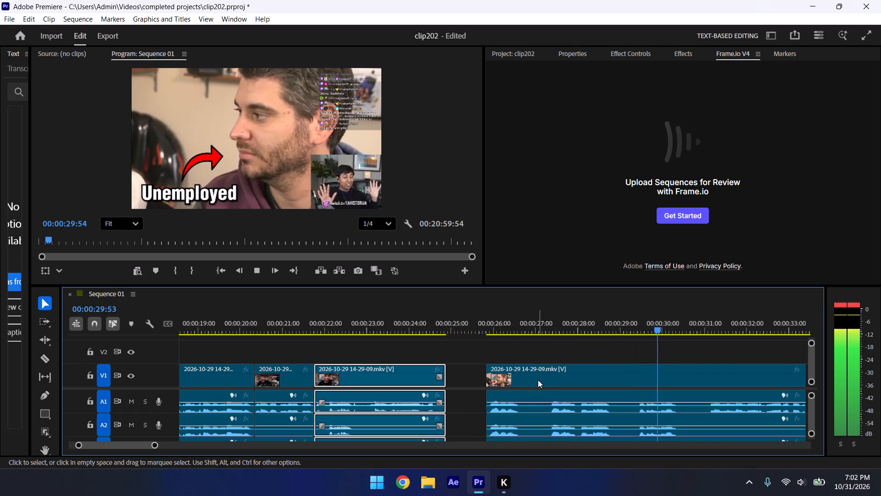
key("space")
left_click_drag(541, 375, 507, 385)
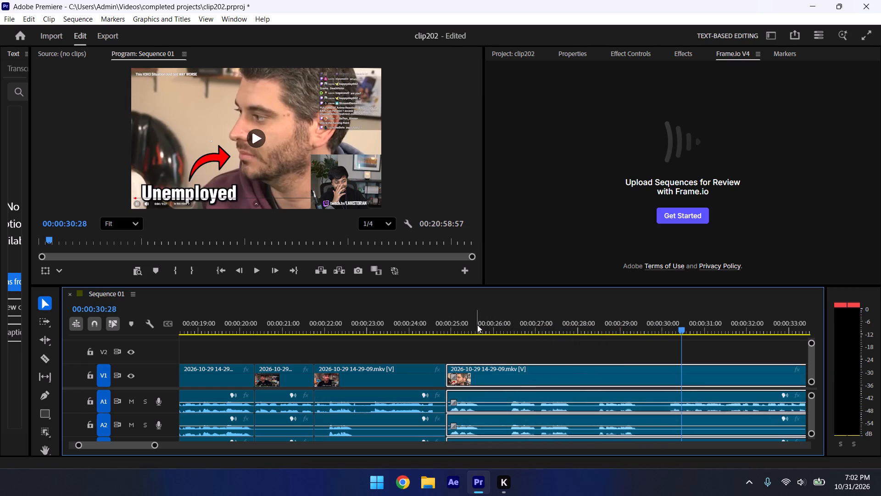
Play the twelfth clip briefly, split it at about 00:00:25:43 and save the project.
left_click(477, 325)
key("space")
key("space")
key("ctrl+k")
key("ctrl+s")
Trim about 39 frames off the start of the thirteenth clip, to 00:00:26:22, and close the gap to the twelfth clip.
key("space")
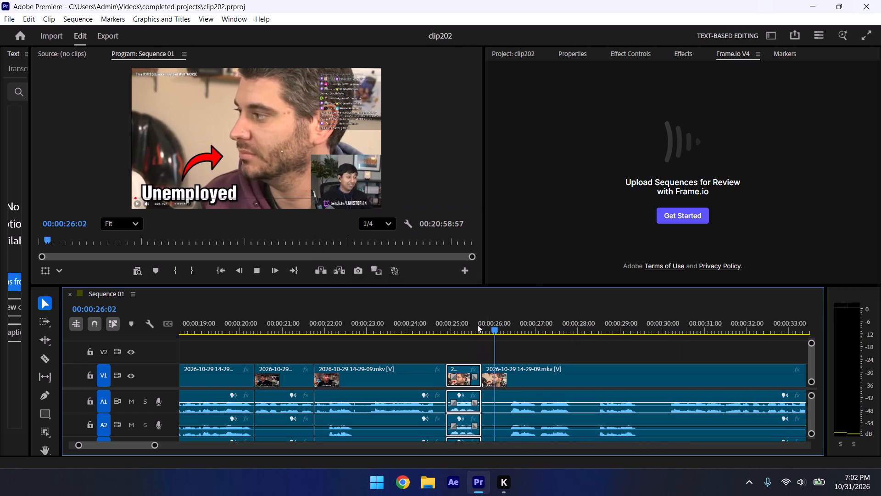
key("space")
left_click_drag(488, 367, 519, 368)
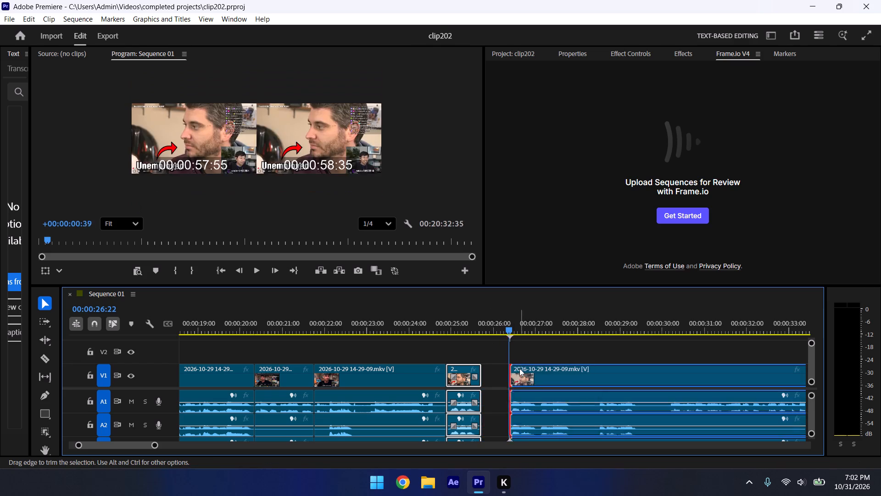
left_click(519, 368)
left_click_drag(545, 366, 524, 374)
Play through the thirteenth clip, split it at about 00:00:27:15 and save the project.
key("space")
left_click(551, 351)
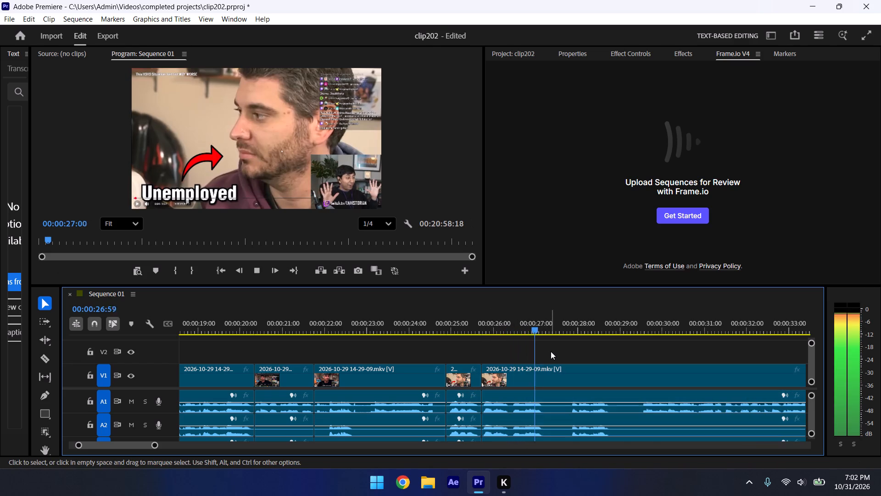
key("space")
key("ctrl+k")
key("ctrl+s")
Trim about 33 frames off the start of the fourteenth clip, to 00:00:27:48, and close the gap to the thirteenth clip.
key("space")
key("space")
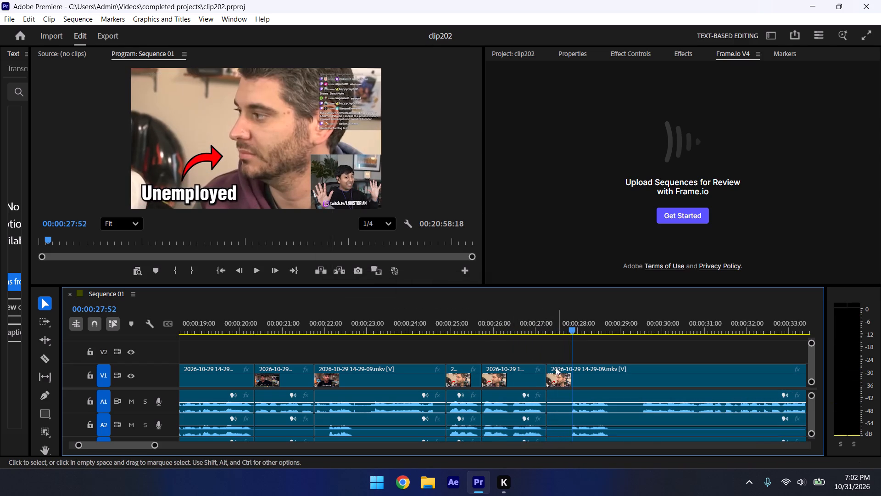
key("Left")
key("Left")
key("Left")
key("Left")
left_click_drag(549, 365, 569, 366)
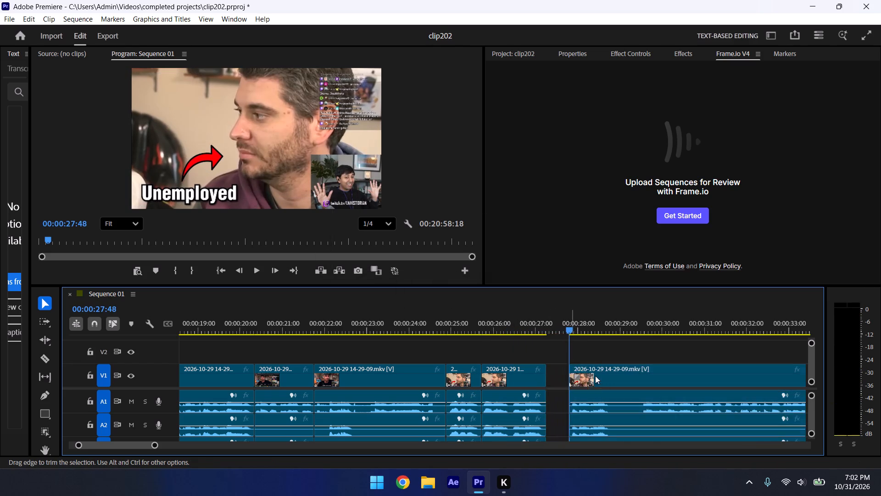
left_click_drag(599, 380, 579, 381)
Play across the thirteenth join, split the fourteenth clip at about 00:00:28:13 and save the project.
left_click(534, 333)
left_click(544, 334)
key("space")
left_click(569, 348)
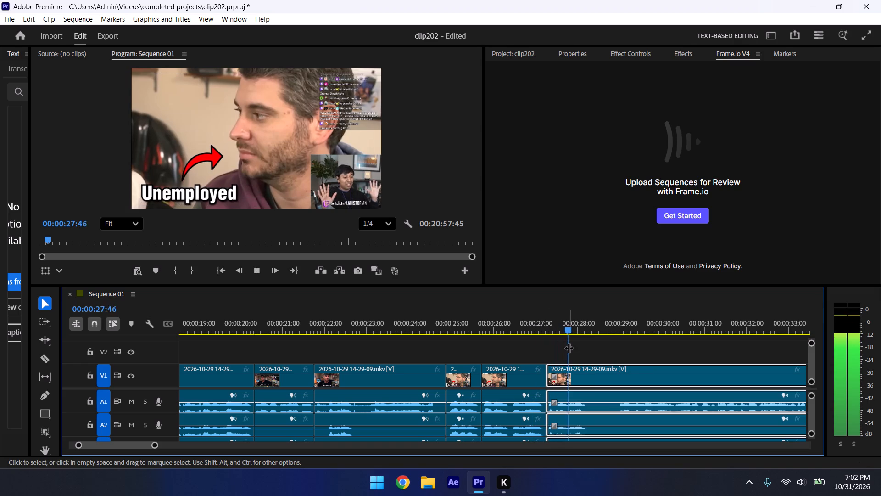
key("space")
key("ctrl+k")
key("ctrl+s")
Play on through the fifteenth clip and trim its start to about 00:00:37.
key("space")
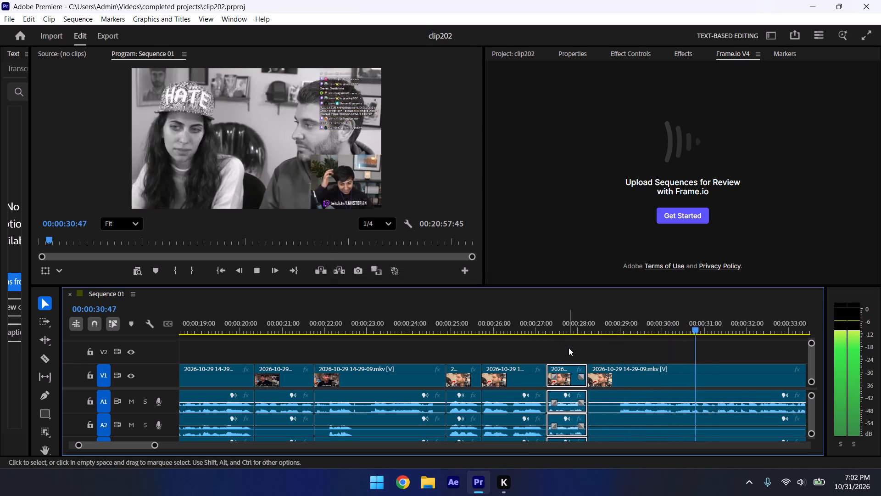
left_click_drag(155, 446, 163, 450)
left_click(154, 450)
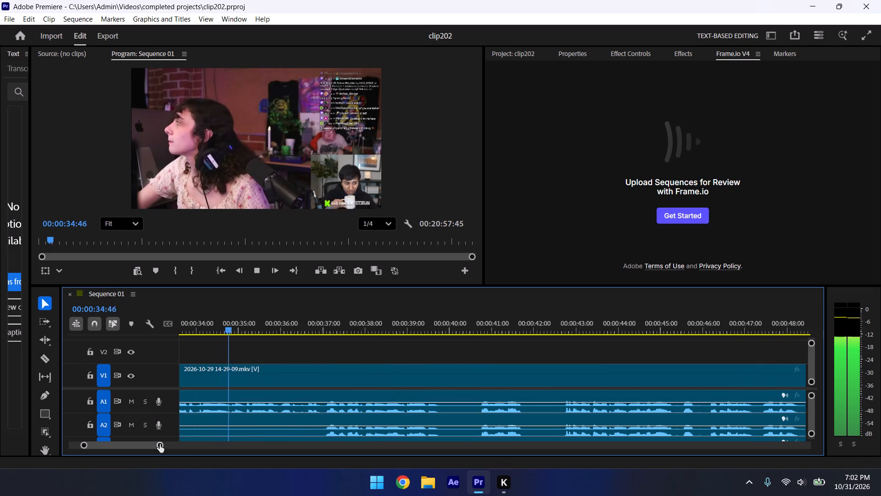
left_click_drag(160, 444, 174, 451)
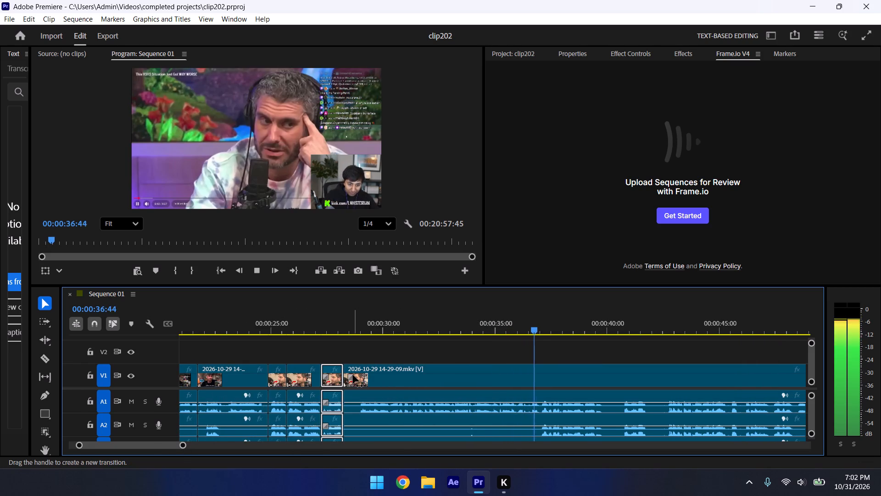
left_click_drag(344, 368, 453, 424)
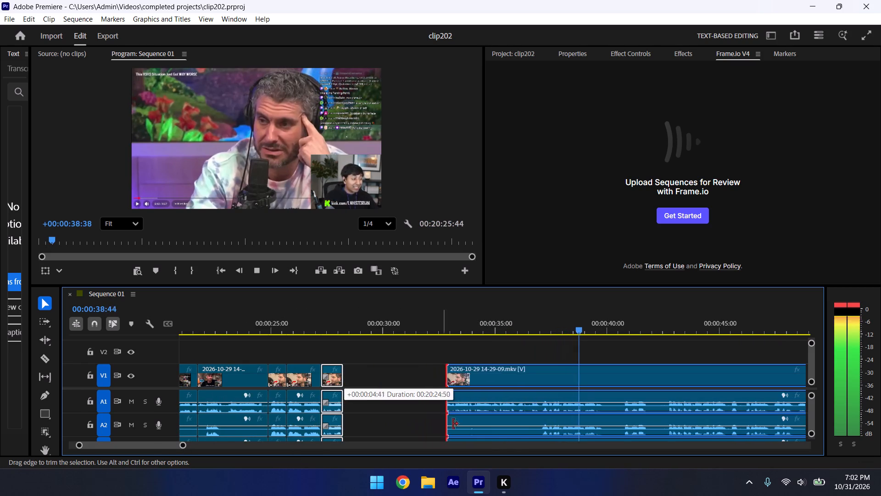
left_click_drag(453, 424, 539, 470)
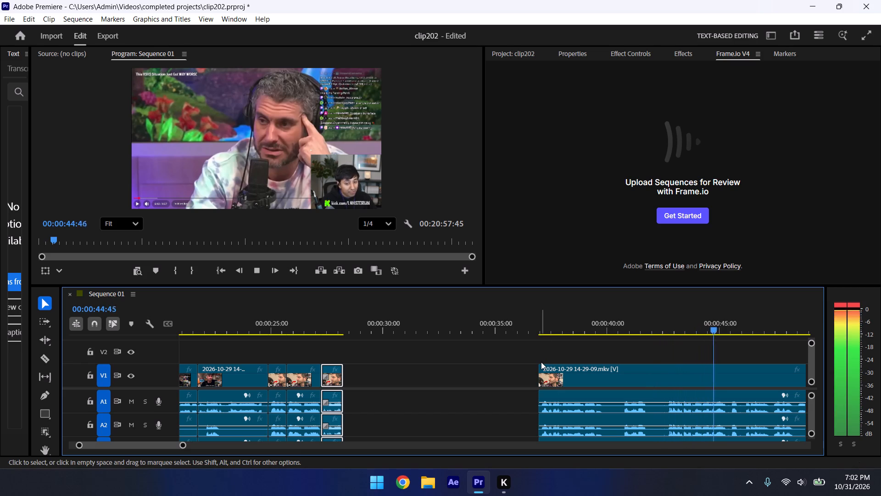
left_click(540, 345)
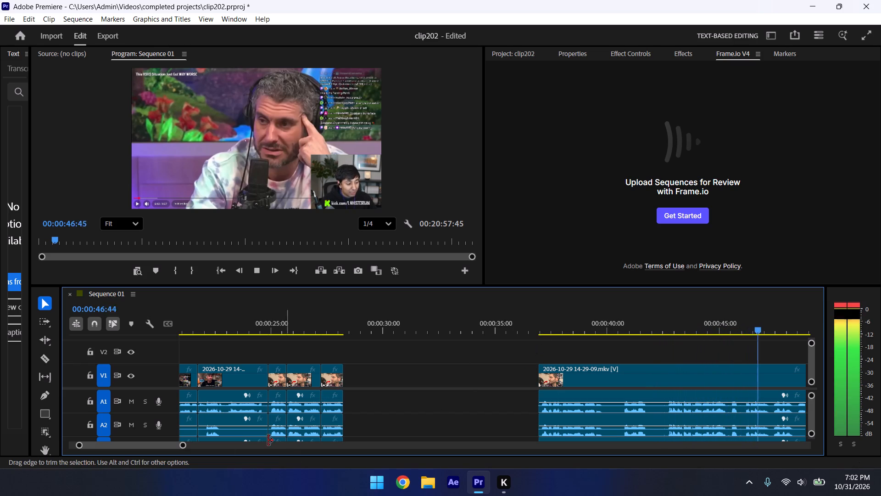
Continue reviewing the fifteenth clip and trim its start further, first to about 00:00:48, saving the project, and finally to about 00:01:00:15.
left_click_drag(189, 445, 201, 454)
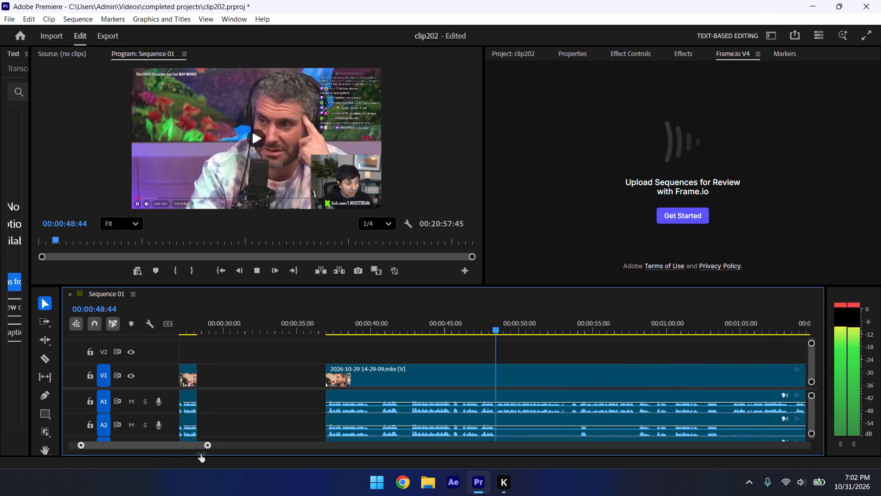
left_click_drag(201, 454, 204, 455)
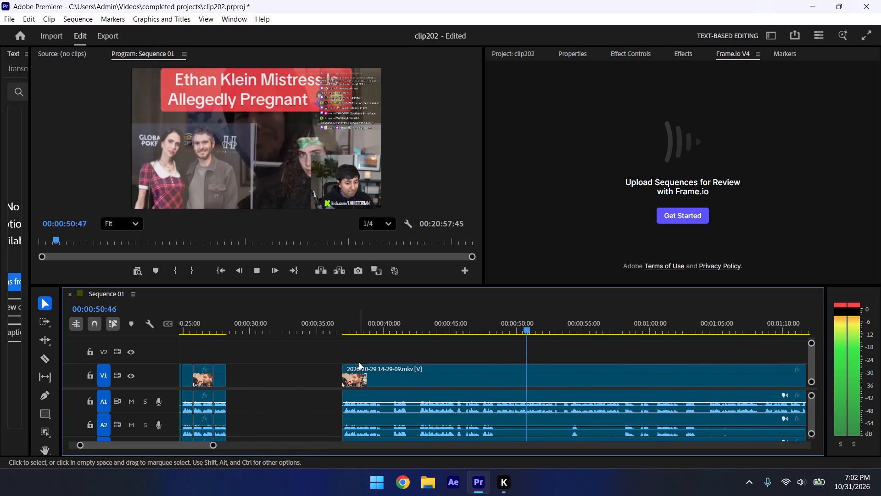
left_click_drag(343, 370, 495, 478)
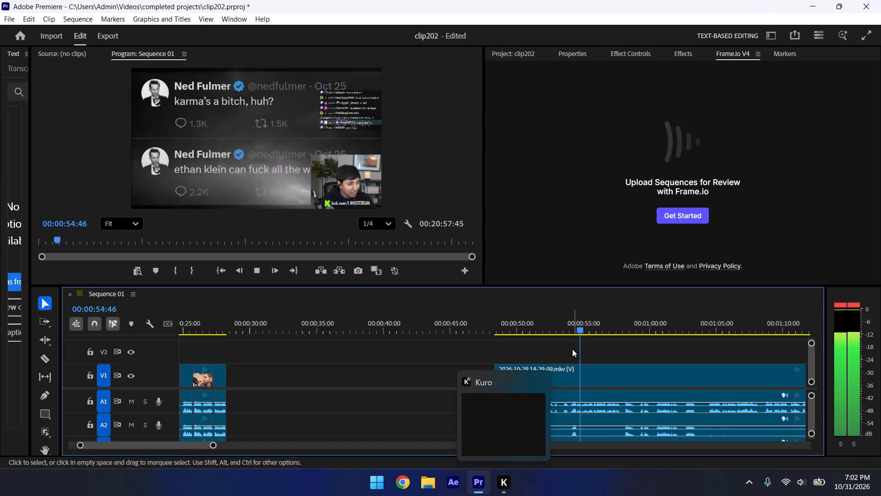
key("ctrl+s")
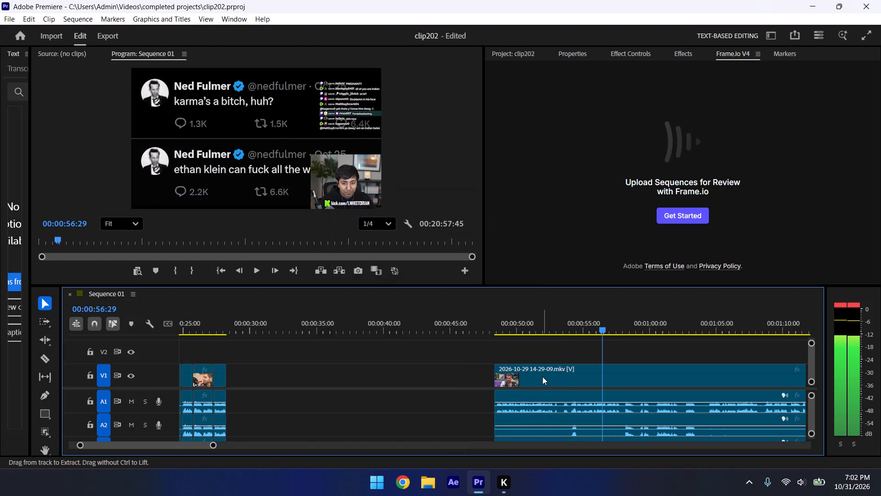
key("space")
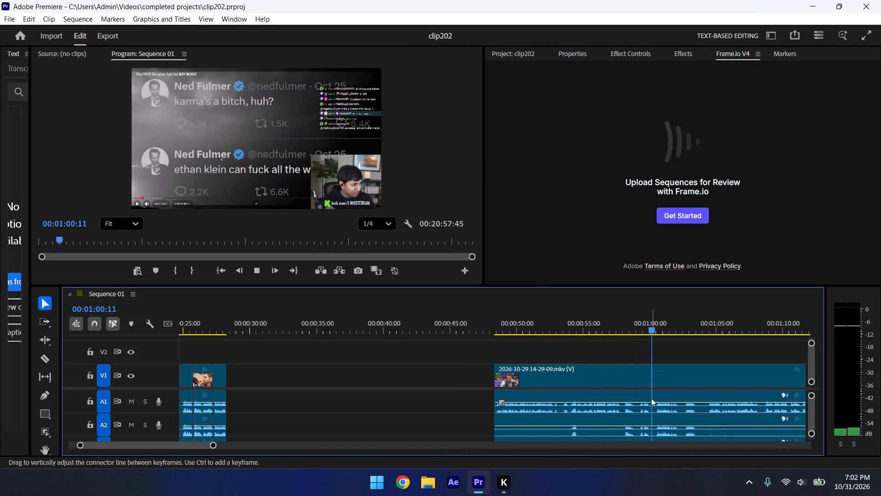
left_click_drag(494, 368, 638, 466)
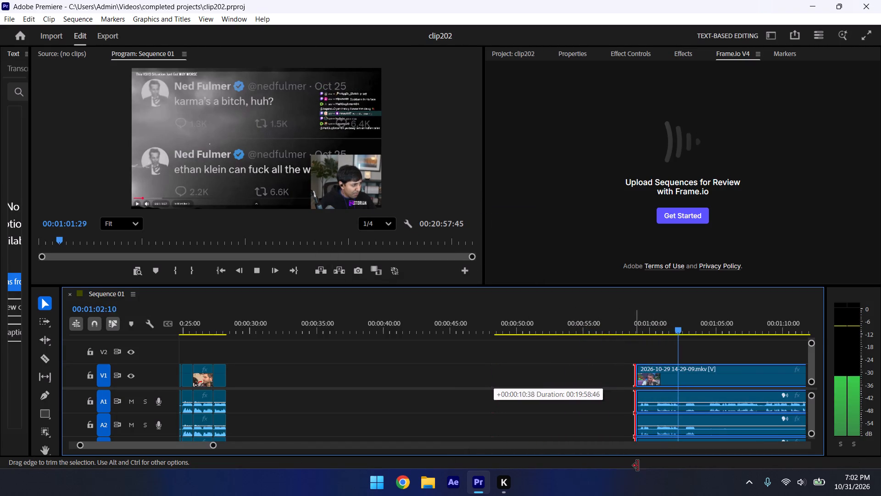
left_click_drag(638, 466, 654, 481)
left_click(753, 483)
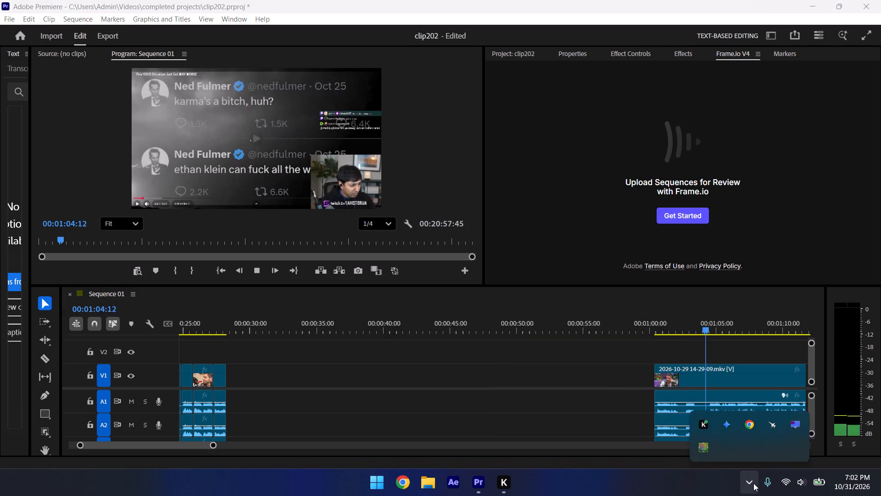
Continue reviewing the fifteenth clip and trim its start further, first to about 00:01:04 and finally to about 00:01:26:13.
left_click(753, 483)
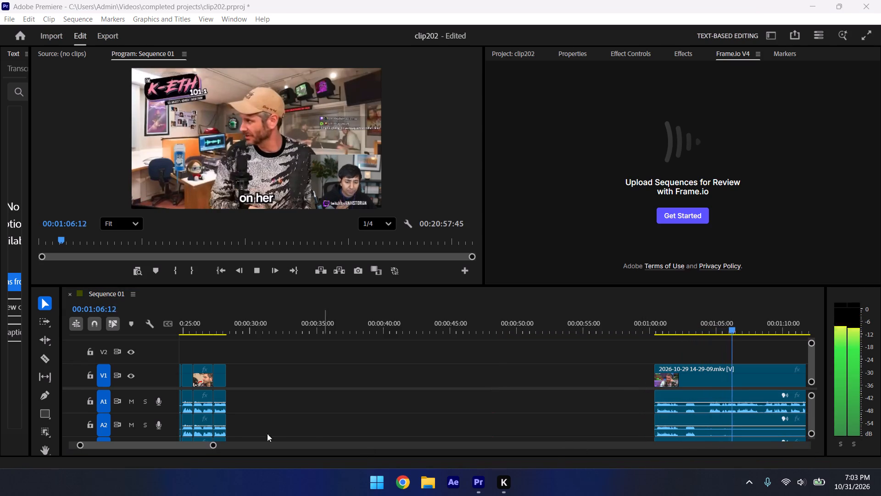
left_click_drag(213, 445, 217, 455)
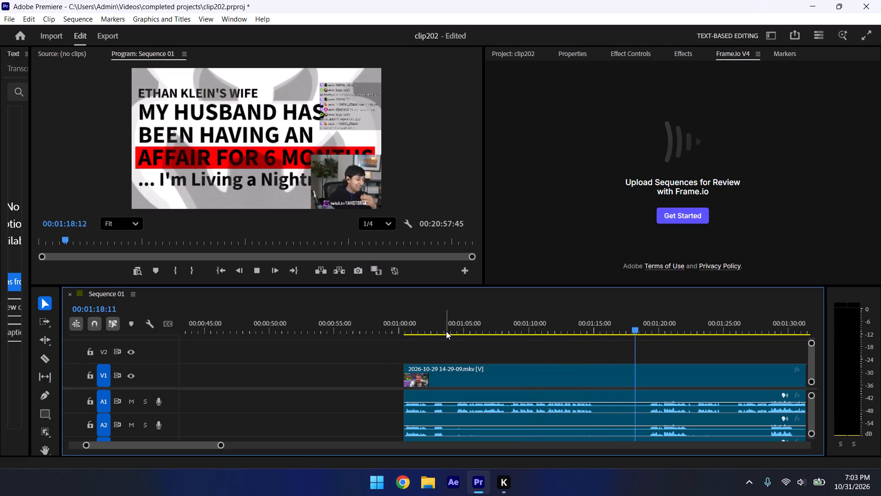
left_click(446, 331)
key("space")
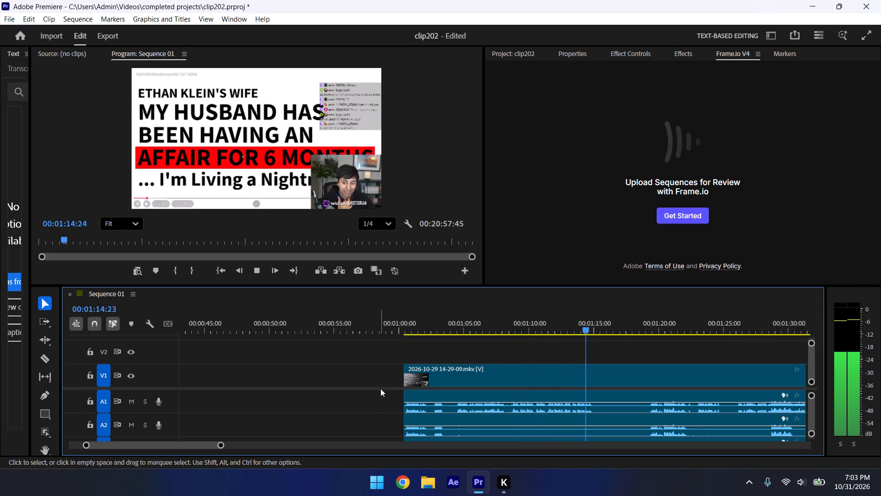
left_click_drag(406, 374, 457, 389)
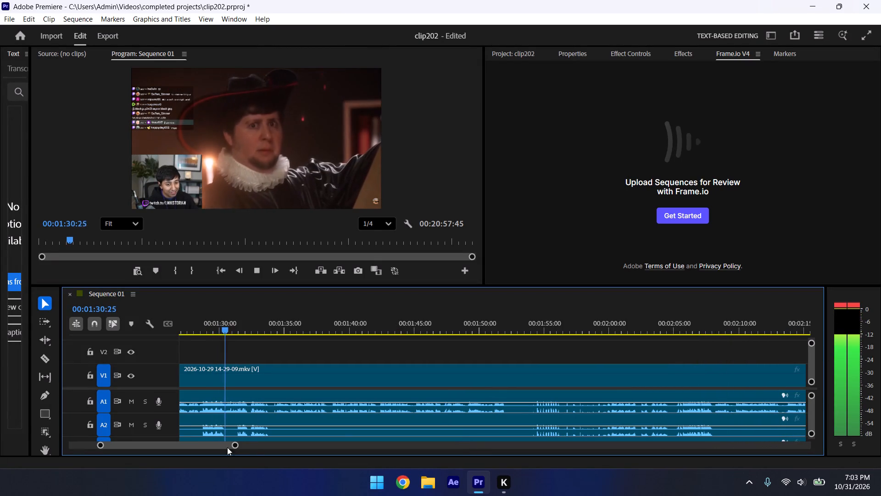
left_click_drag(236, 446, 252, 449)
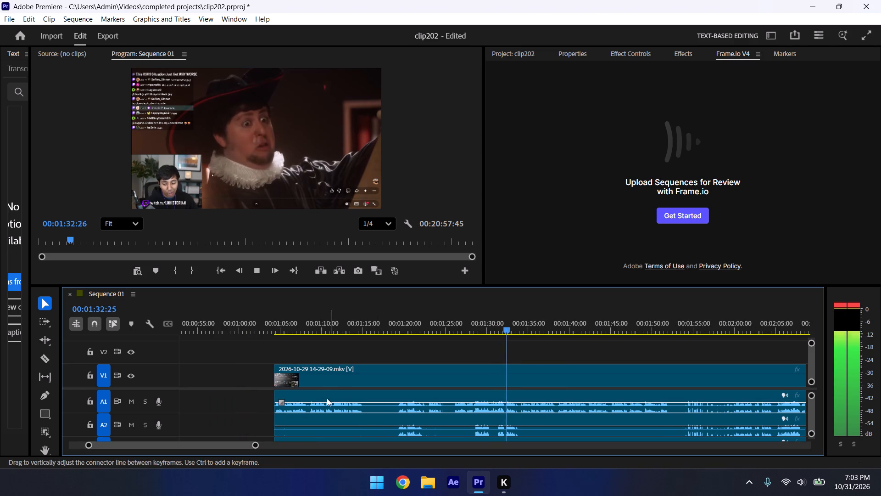
left_click(394, 324)
key("space")
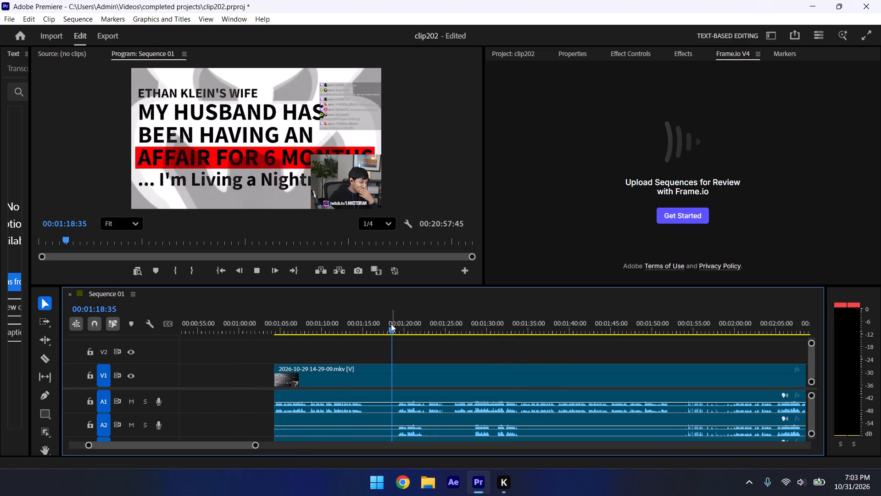
key("space")
left_click(420, 373)
key("space")
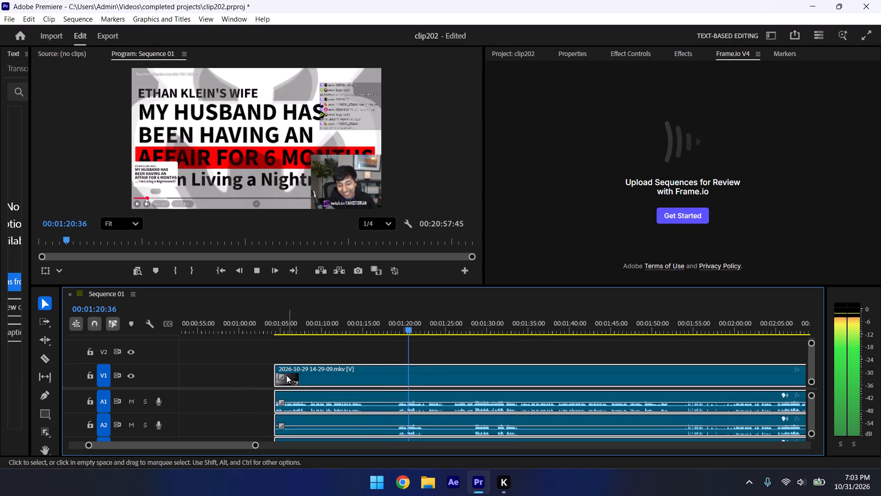
left_click_drag(278, 372, 352, 420)
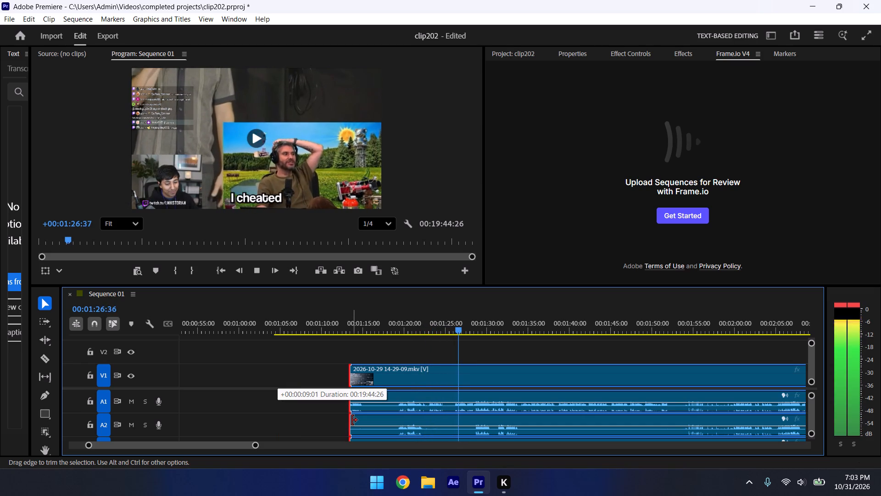
left_click_drag(352, 420, 459, 461)
key("space")
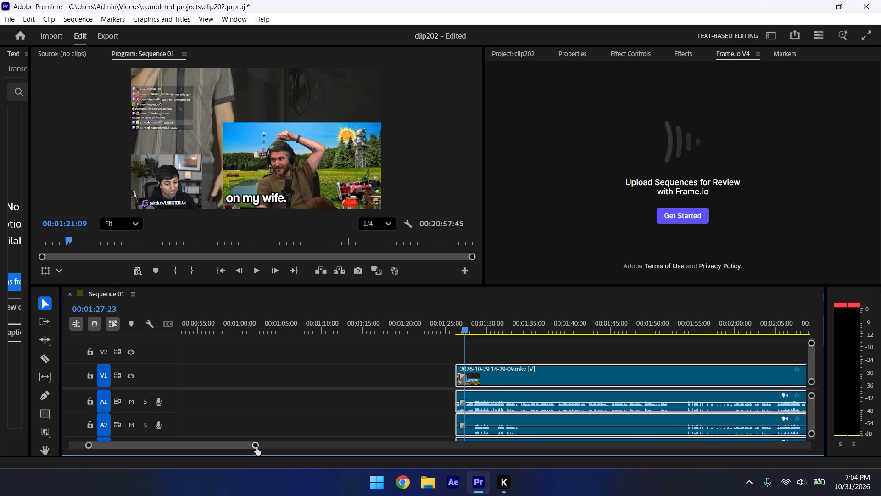
Move the fifteenth clip 58 seconds earlier to close the gap to the fourteenth clip.
left_click_drag(256, 446, 354, 473)
left_click_drag(431, 375, 291, 404)
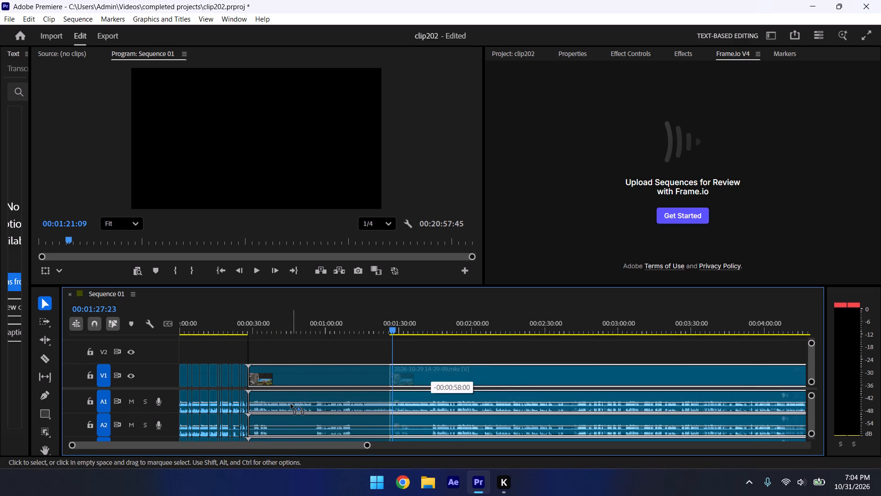
left_click_drag(291, 404, 291, 404)
Play across the fourteenth join, trim about 14 frames off the fifteenth clip's start, and close the gap again.
left_click(247, 328)
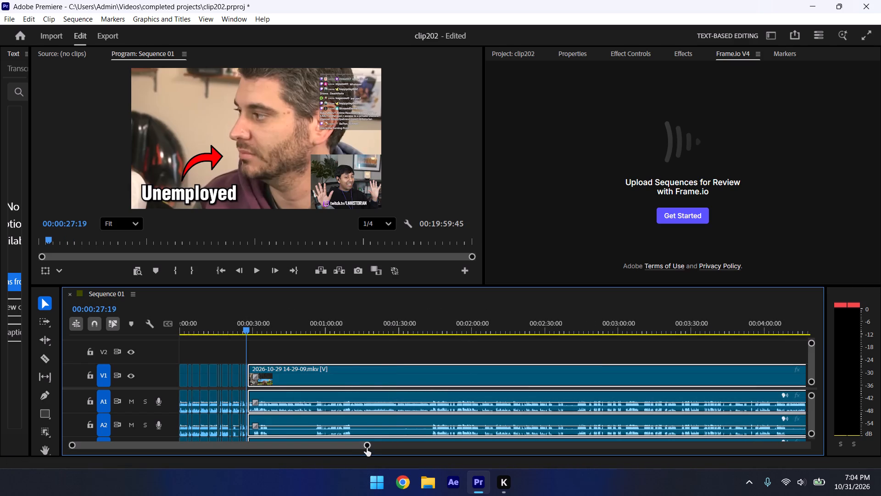
left_click_drag(366, 448, 259, 444)
key("space")
left_click(543, 359)
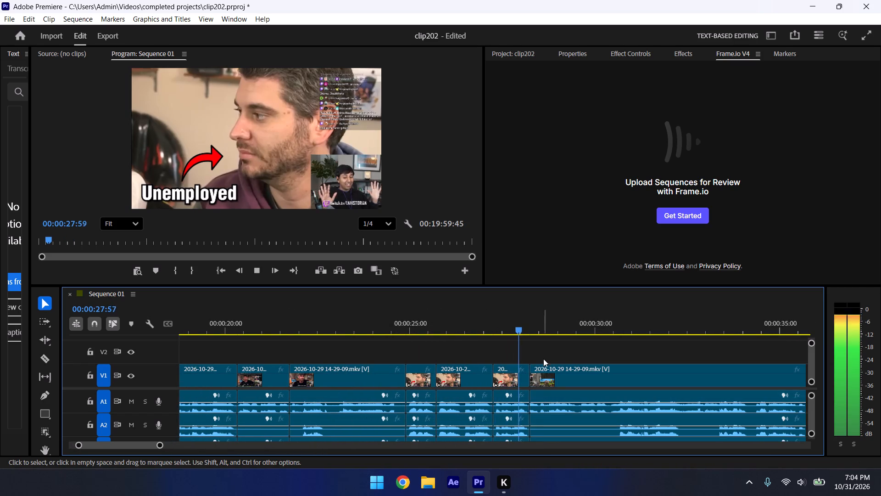
key("space")
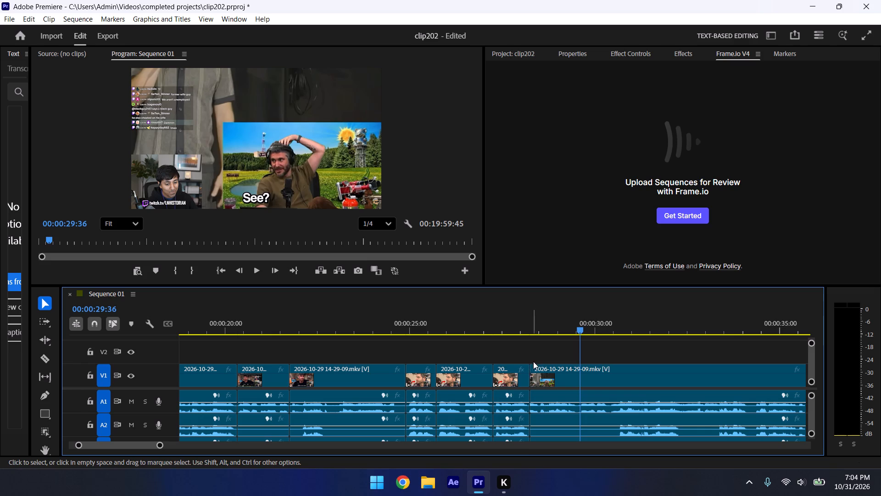
left_click_drag(536, 365, 545, 368)
left_click_drag(567, 380, 558, 378)
Replay the fourteenth join, split the fifteenth clip at 00:00:32:05 and save the project.
left_click(515, 331)
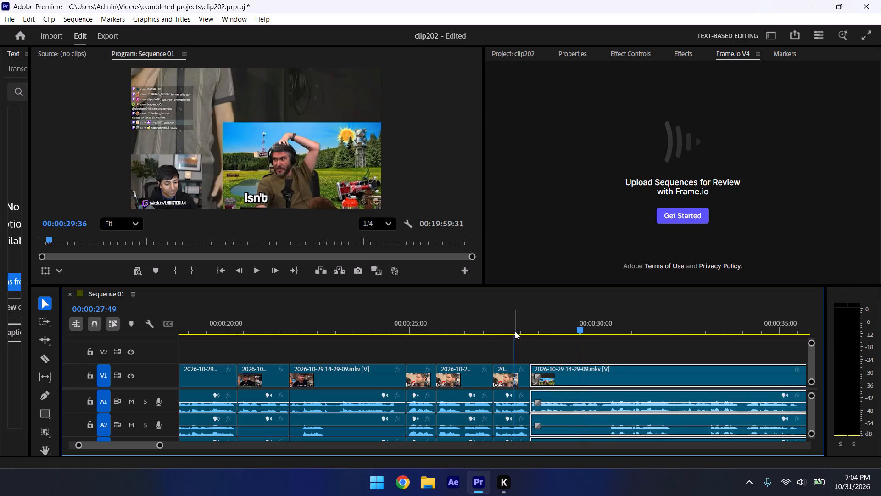
key("space")
left_click(533, 349)
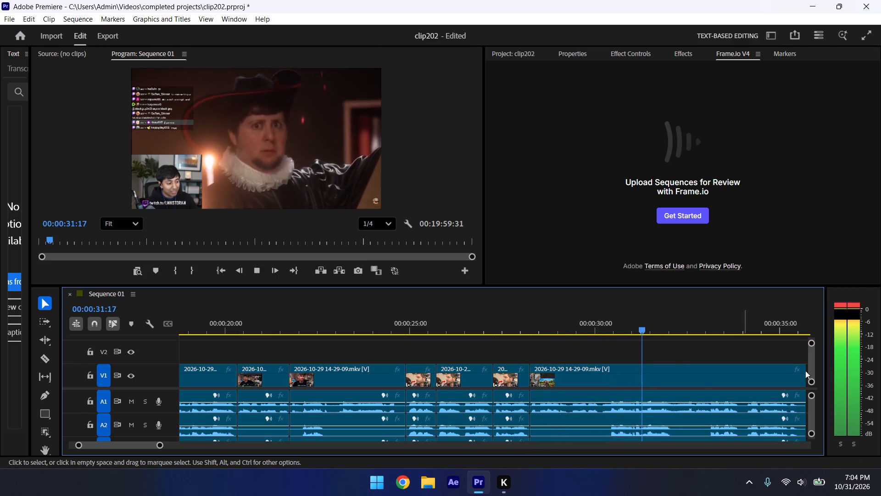
key("space")
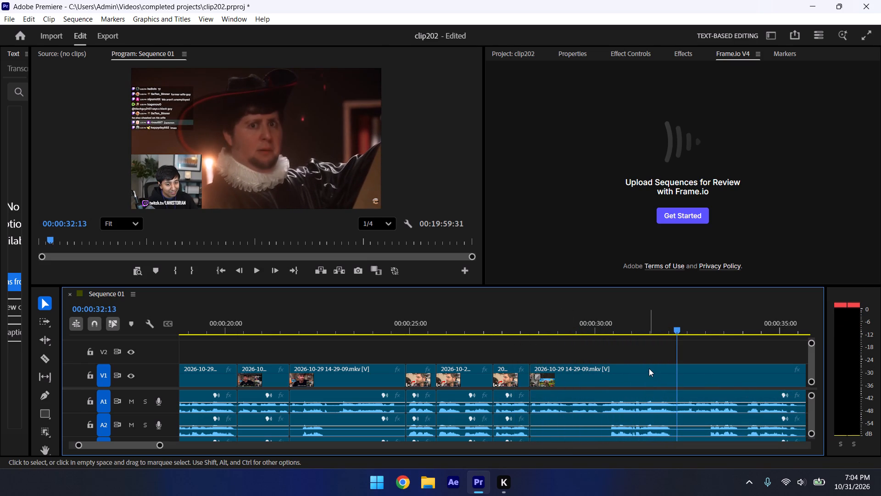
key("Left")
key("Left")
key("Left")
key("Left")
key("Left")
key("Left")
key("Left")
key("Left")
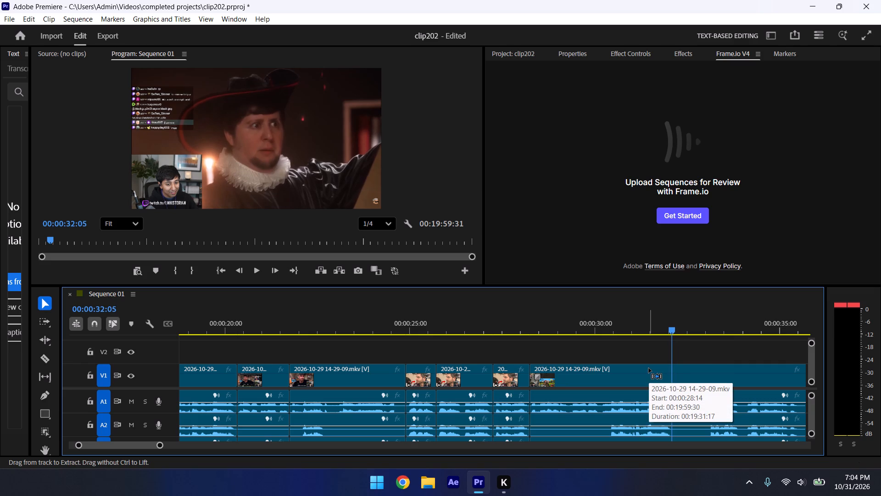
key("ctrl+k")
key("ctrl+s")
Play on through the sixteenth clip, split it at 00:00:35:29 and save the project.
key("space")
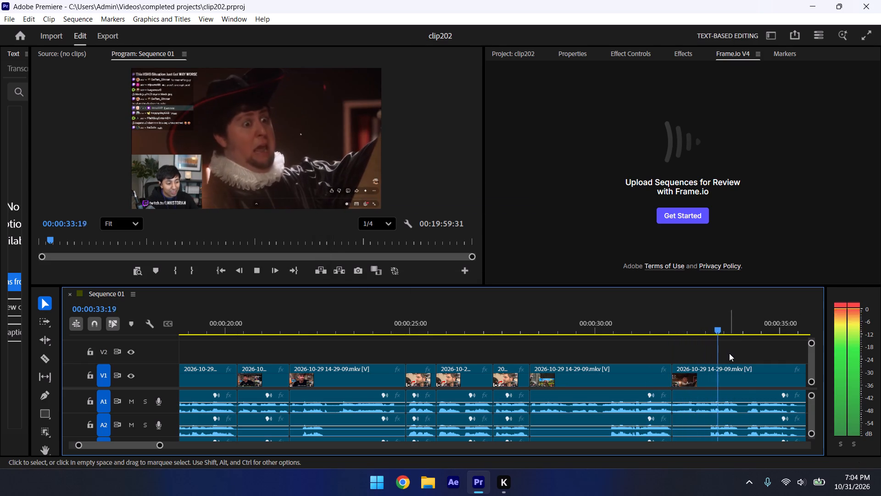
key("space")
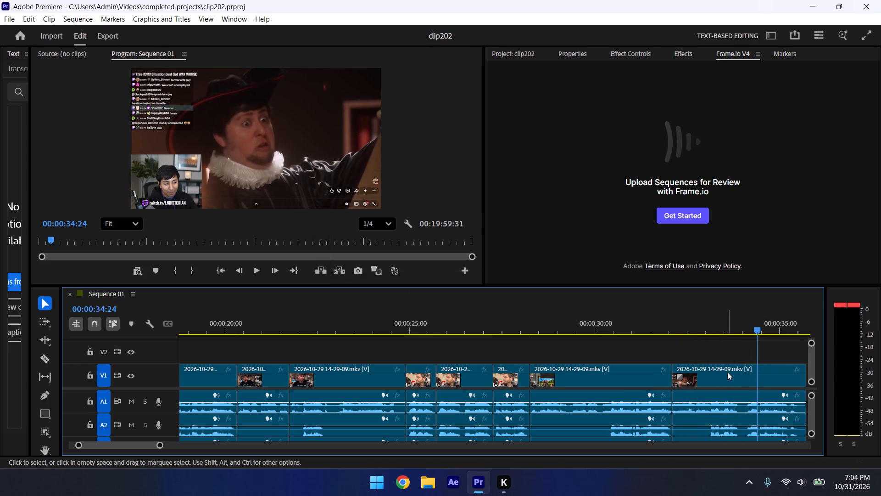
key("space")
key("space")
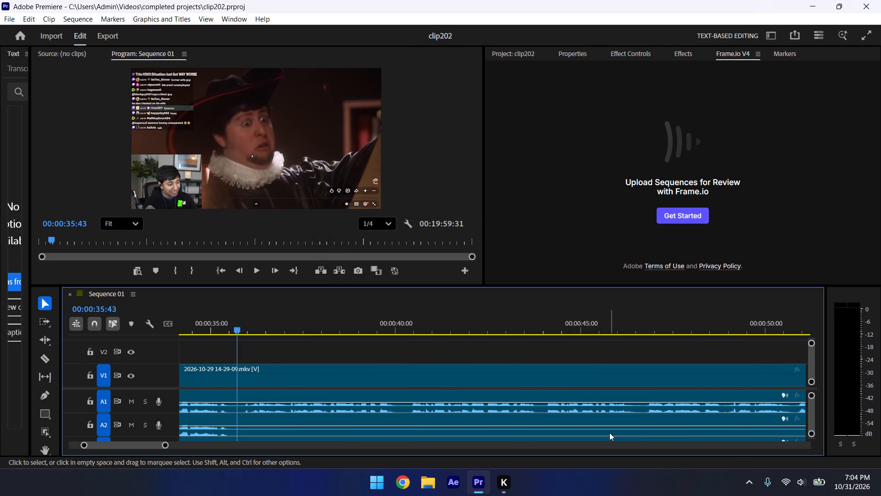
key("Left")
key("Left")
key("Left")
key("Left")
key("Left")
key("Left")
key("Left")
key("Left")
key("Left")
key("Left")
key("Left")
key("Left")
key("Left")
key("Left")
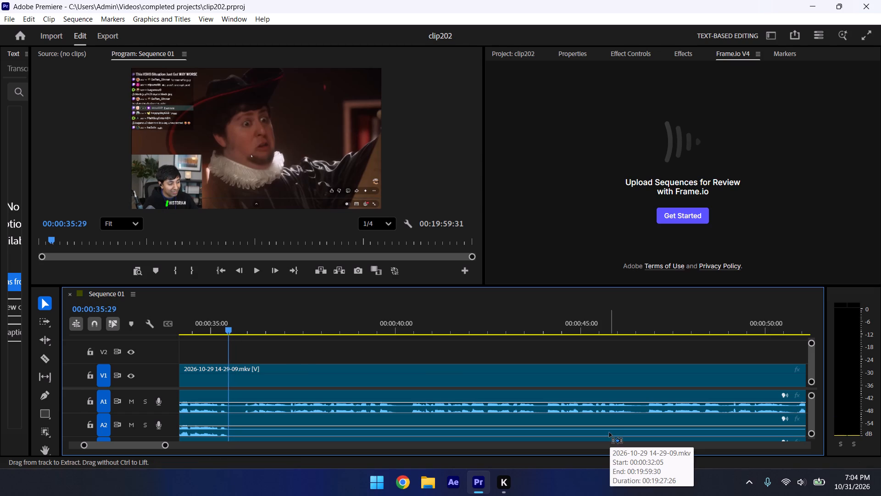
key("ctrl+k")
key("ctrl+s")
Play on through the seventeenth clip and trim its start, first to about 00:00:40 and then to 00:00:55:48.
key("space")
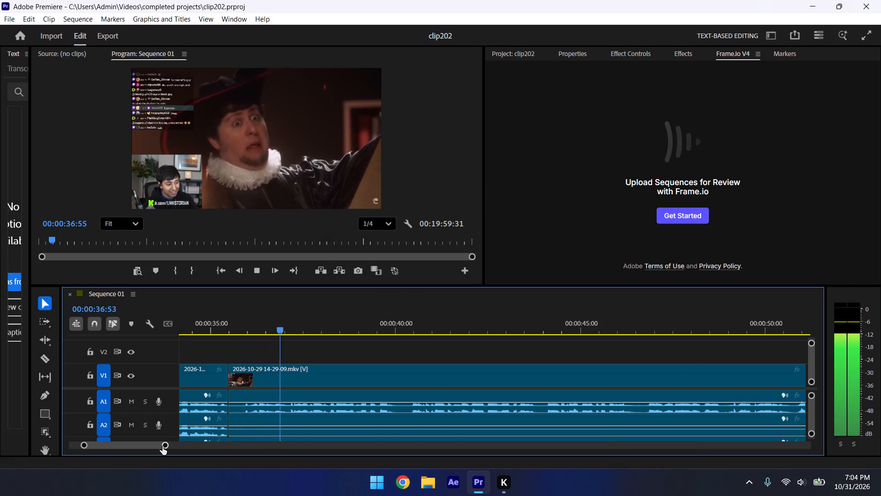
left_click_drag(162, 446, 175, 461)
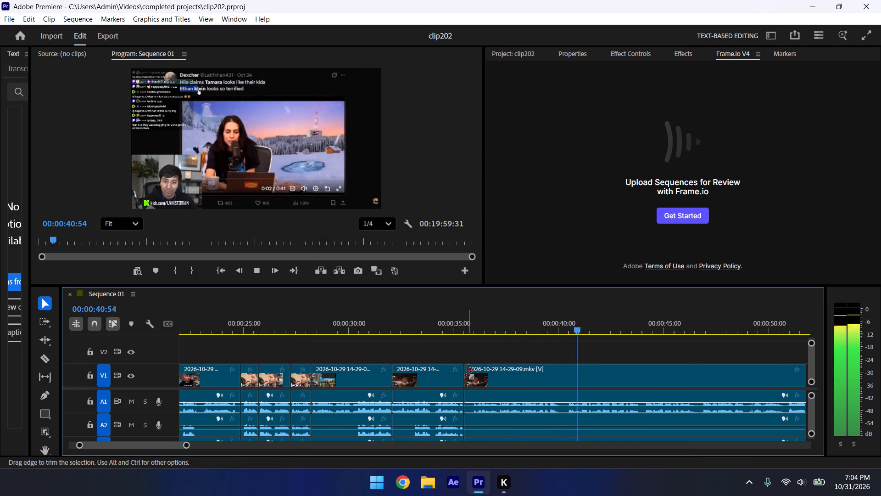
left_click_drag(468, 371, 541, 401)
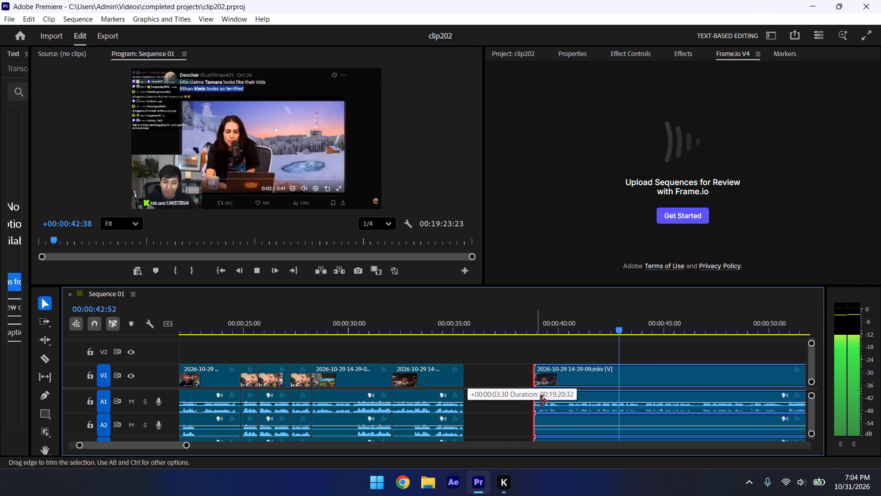
left_click_drag(541, 401, 570, 432)
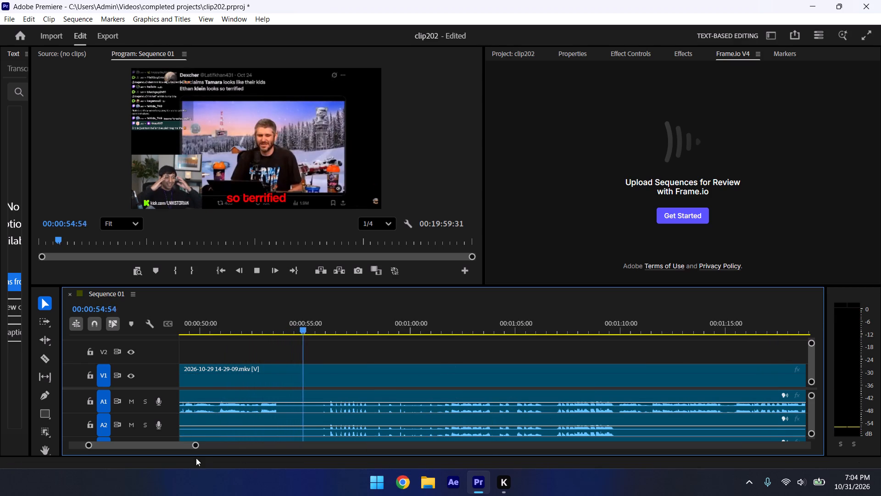
left_click(195, 446)
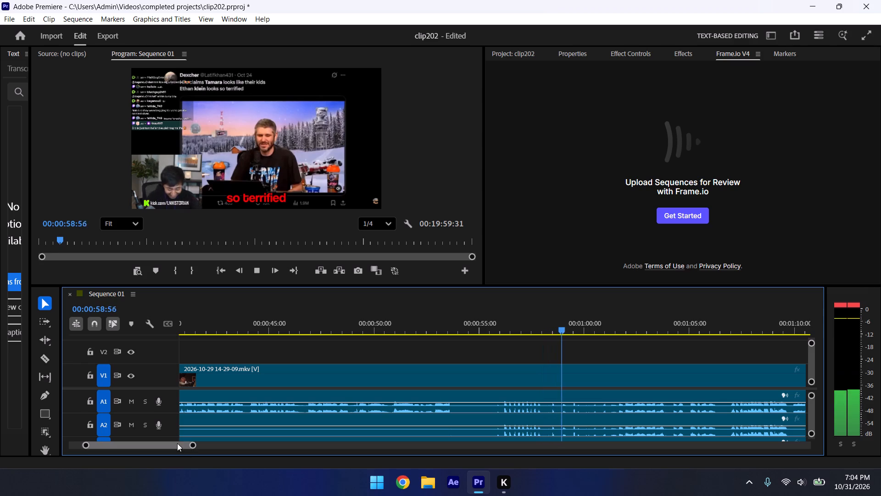
left_click_drag(195, 446, 197, 445)
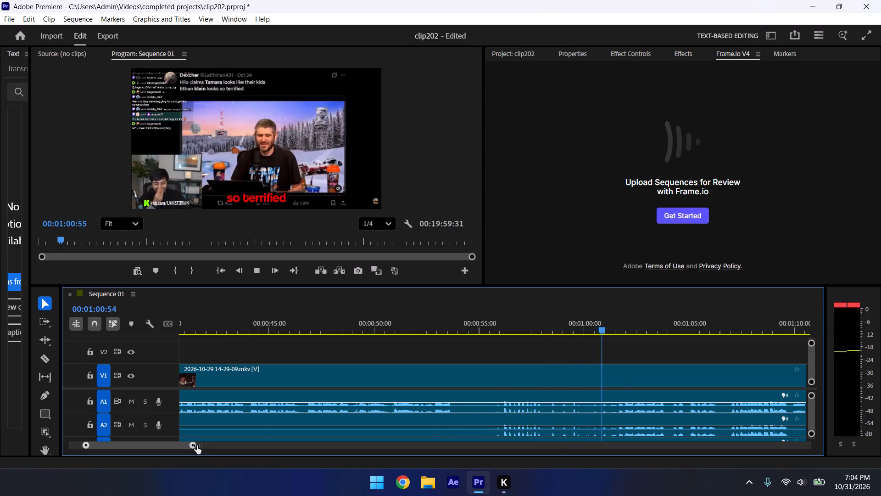
left_click_drag(197, 445, 202, 447)
left_click_drag(208, 447, 219, 457)
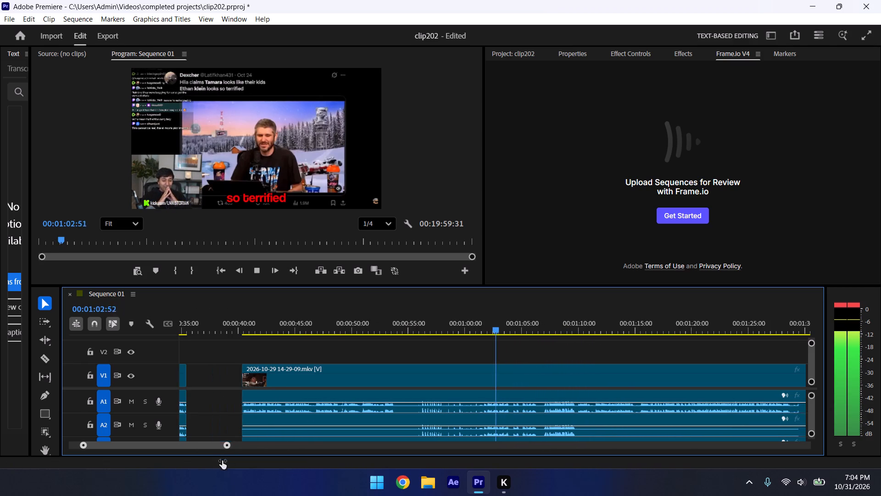
left_click_drag(245, 370, 420, 438)
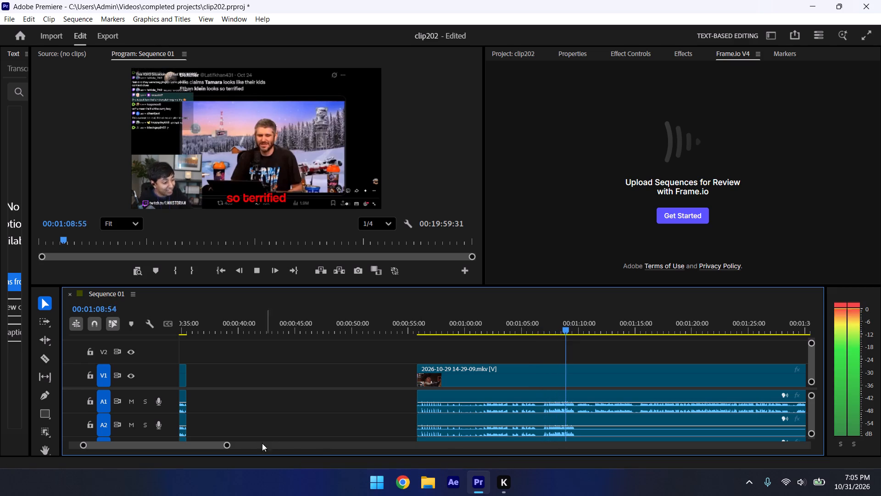
Review the long remaining clip, skipping to about 00:01:43, and trim its start to about 00:01:10.
left_click_drag(229, 448, 245, 452)
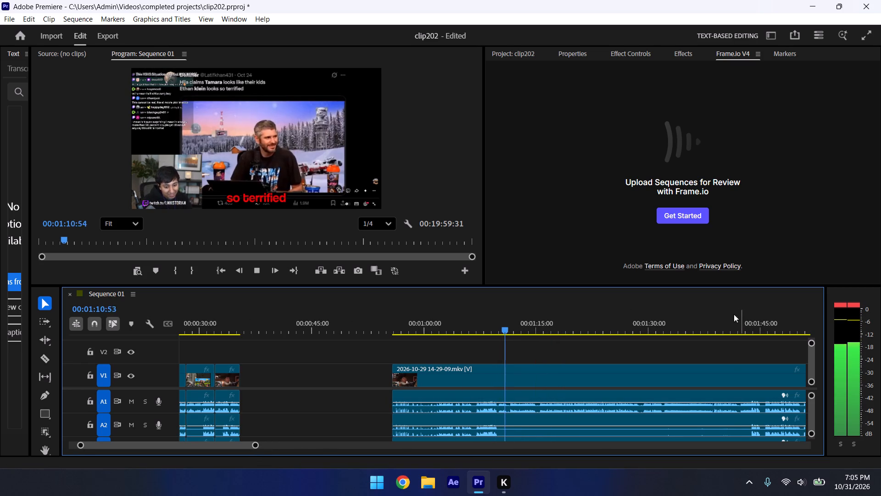
left_click(732, 331)
key("space")
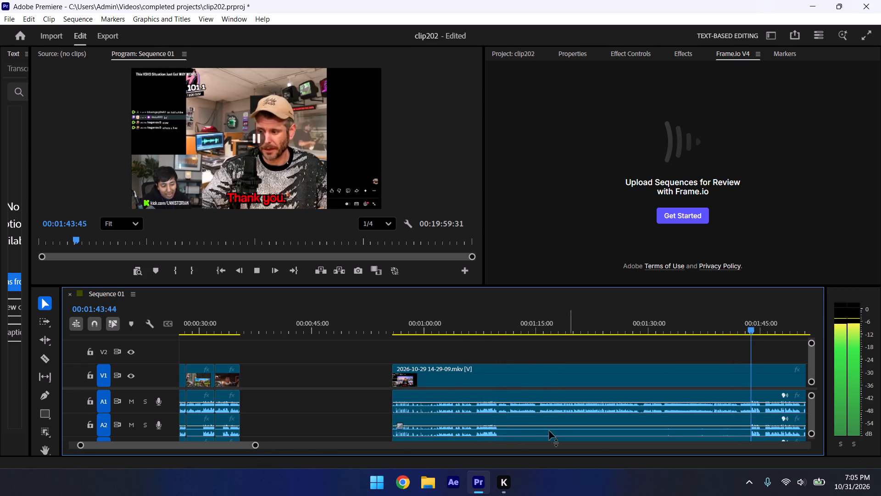
left_click_drag(257, 444, 256, 452)
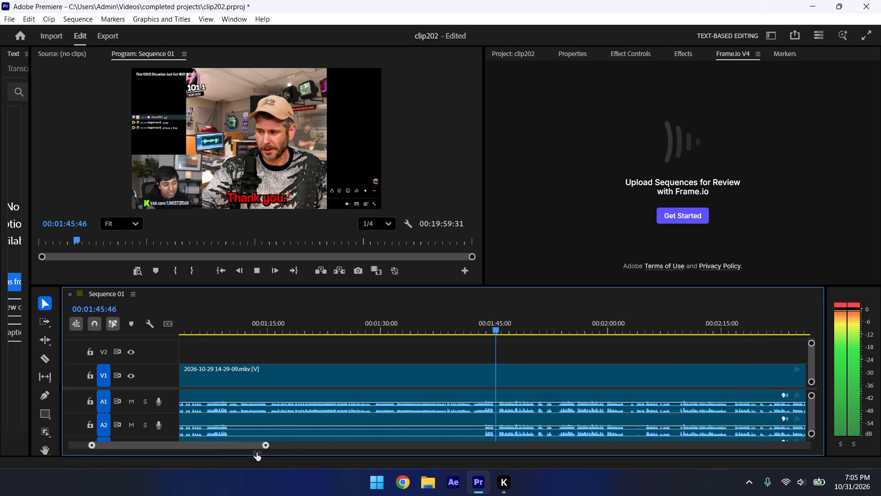
left_click_drag(256, 452, 273, 459)
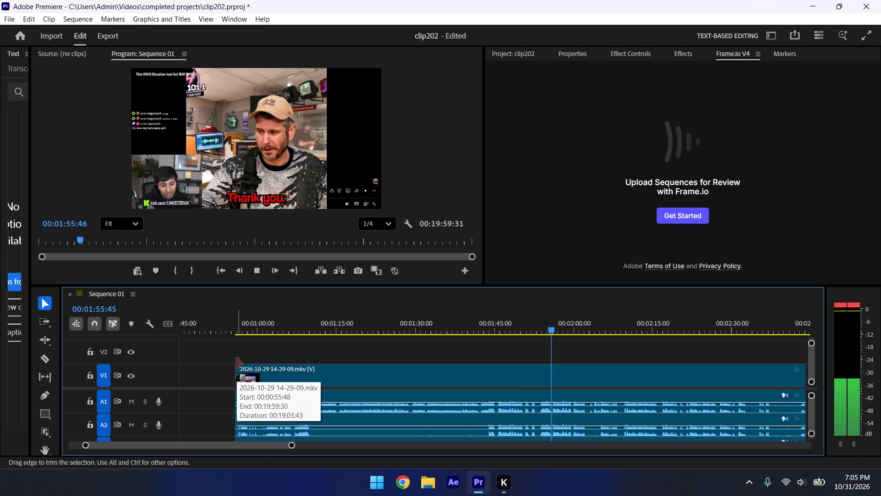
left_click_drag(237, 364, 284, 410)
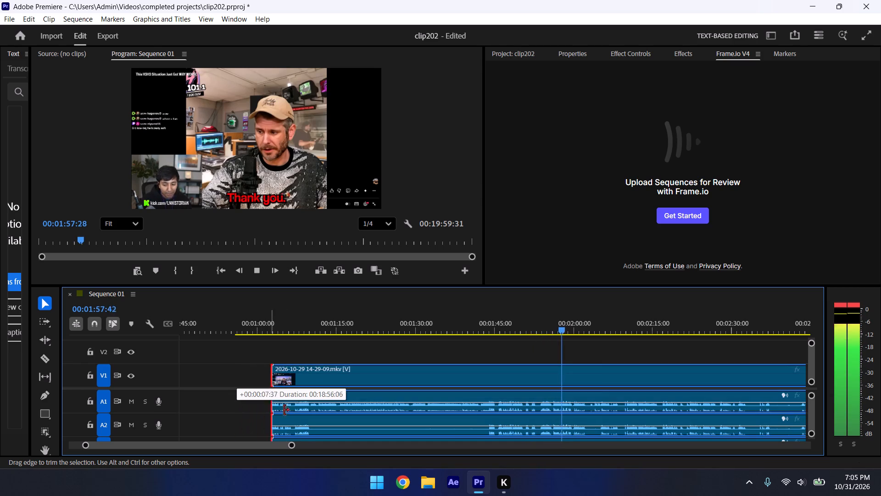
left_click_drag(284, 410, 286, 495)
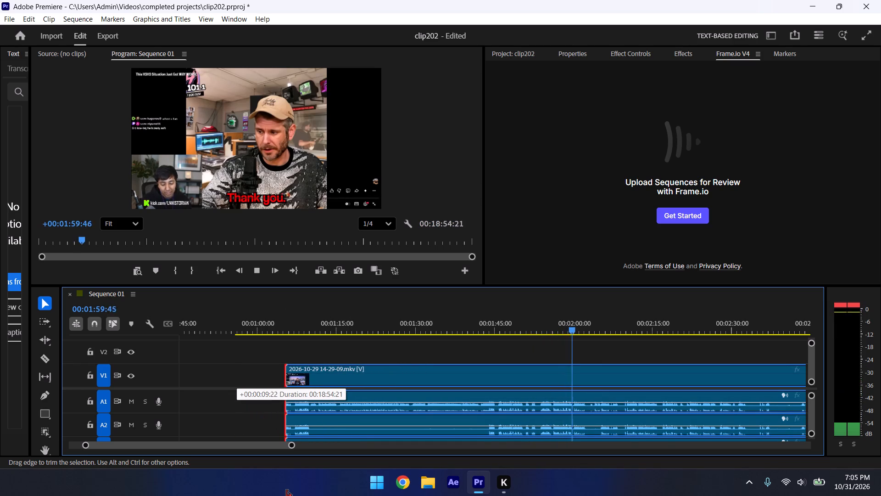
left_click_drag(286, 495, 311, 493)
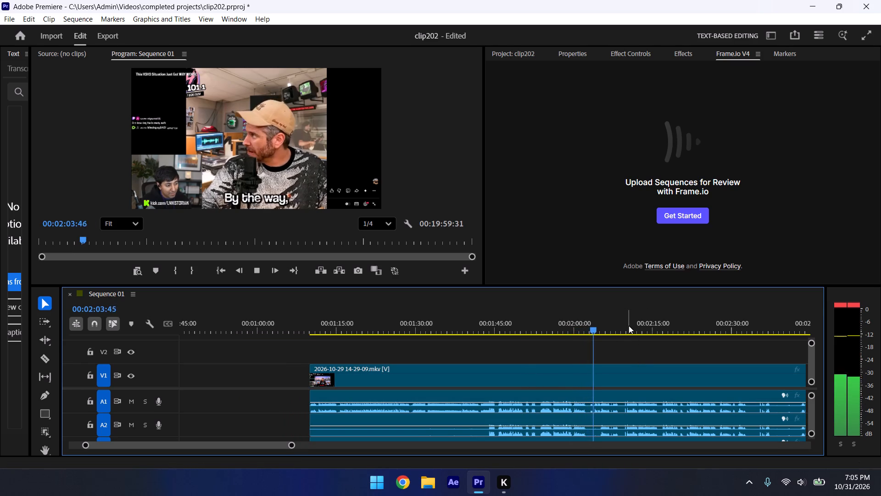
Trim the long remaining clip's start further, to about 00:01:38.
left_click_drag(289, 445, 296, 459)
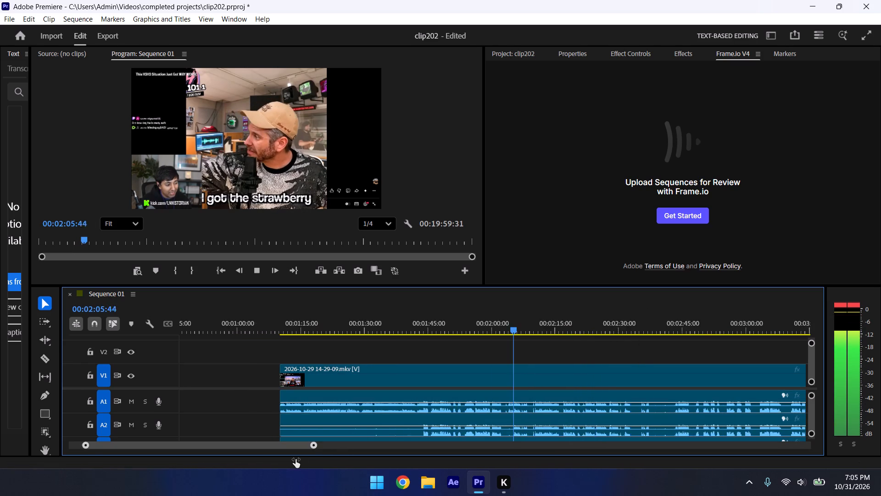
left_click_drag(296, 459, 298, 480)
left_click_drag(253, 370, 358, 461)
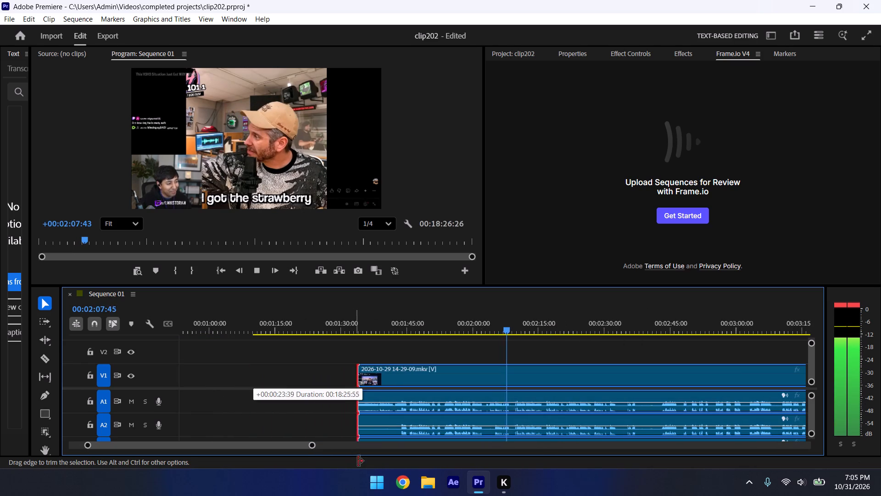
left_click_drag(358, 461, 379, 482)
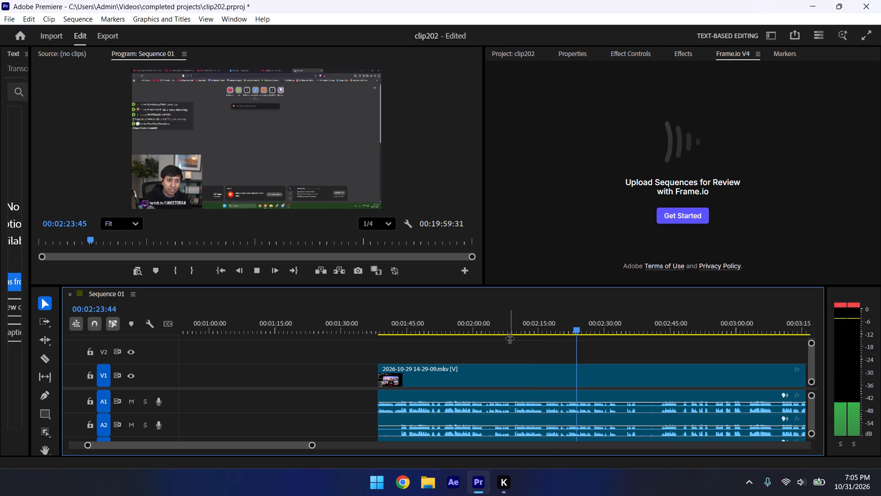
Sample the remaining clip from about 00:02:43, 00:03:37 and 00:04:10, and trim its start to about 00:04:12.
left_click(651, 335)
left_click(664, 328)
key("space")
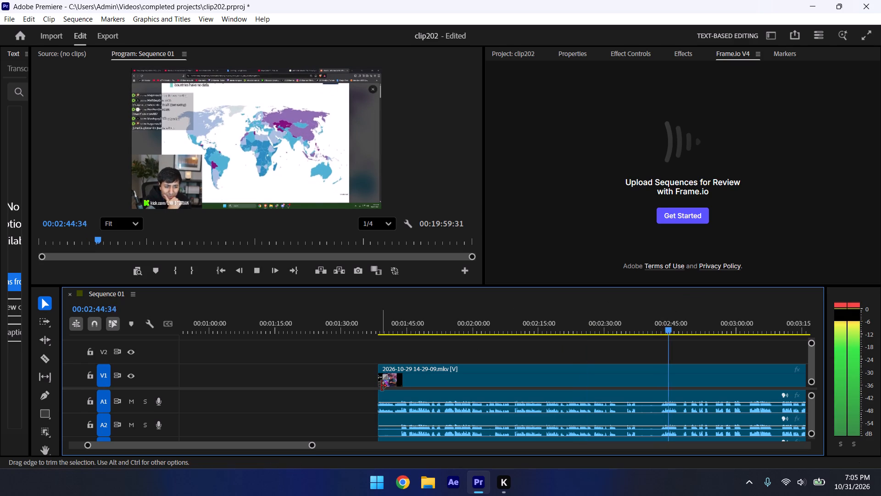
left_click_drag(312, 449, 339, 452)
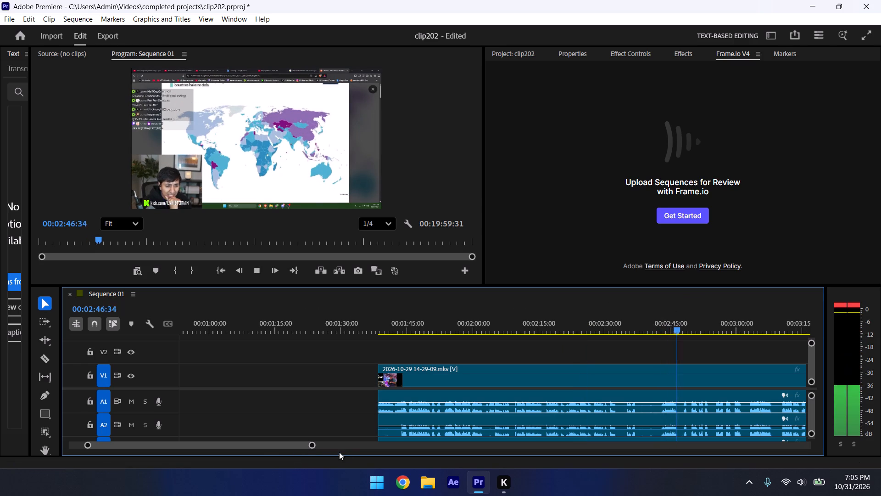
left_click_drag(339, 452, 346, 454)
left_click_drag(313, 449, 339, 449)
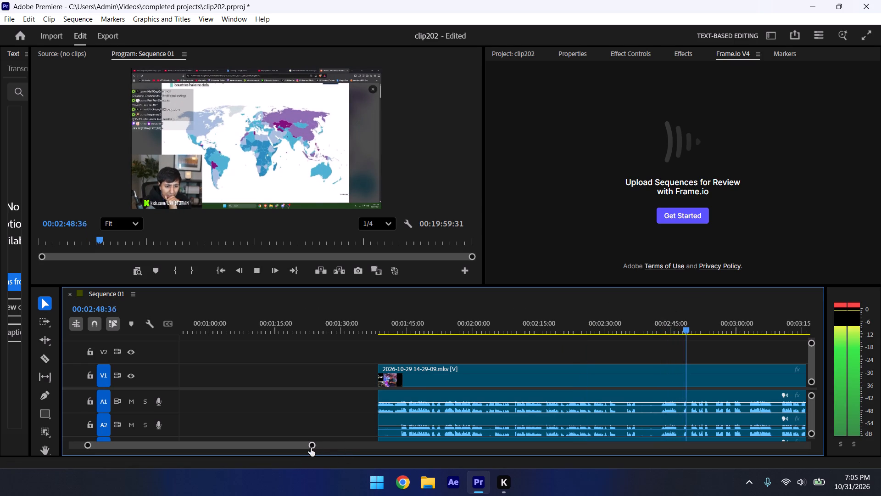
left_click_drag(311, 448, 340, 457)
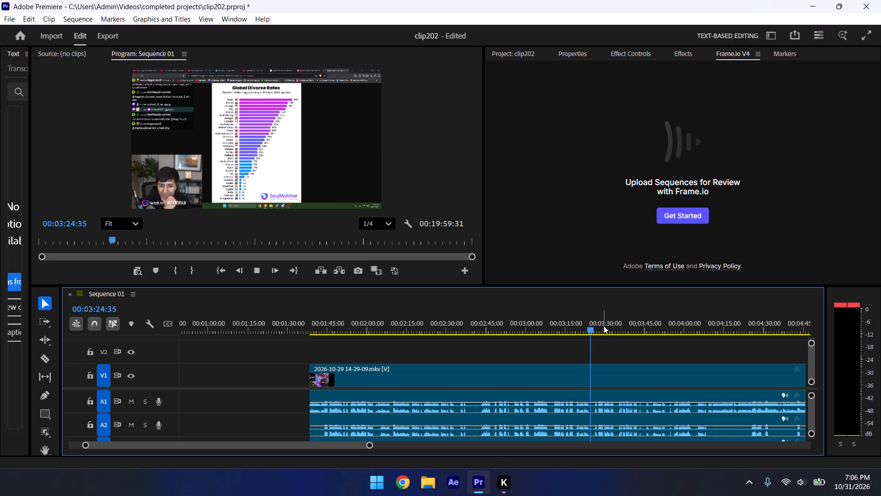
left_click(625, 324)
key("space")
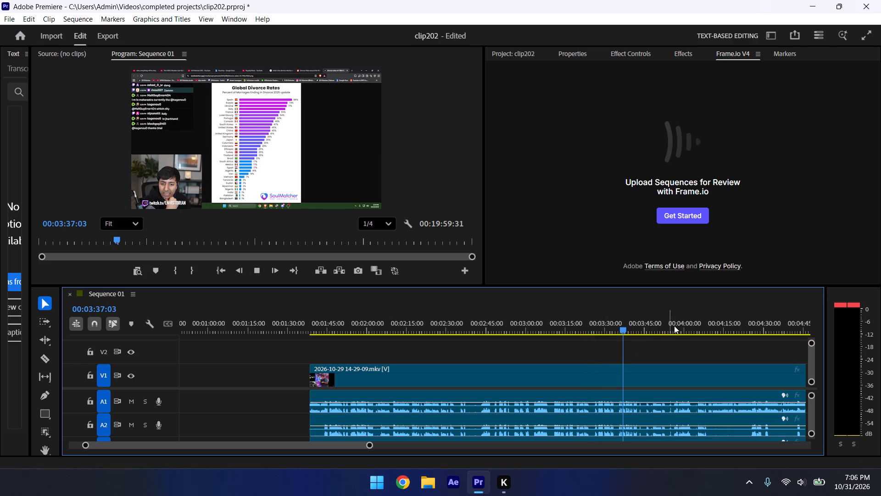
left_click(708, 332)
key("space")
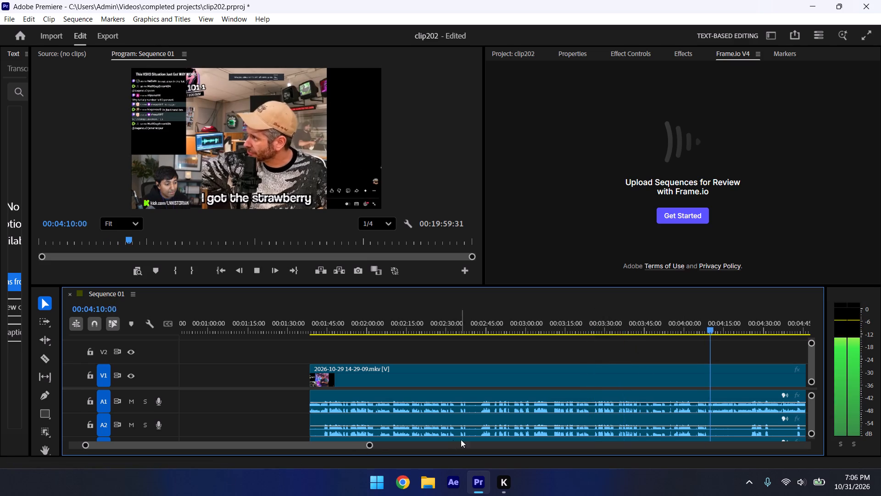
left_click_drag(369, 447, 373, 451)
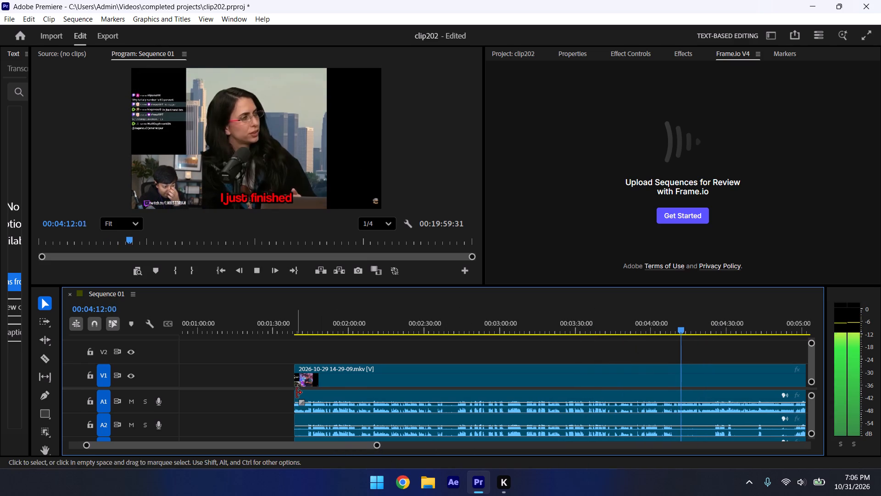
left_click_drag(378, 445, 425, 468)
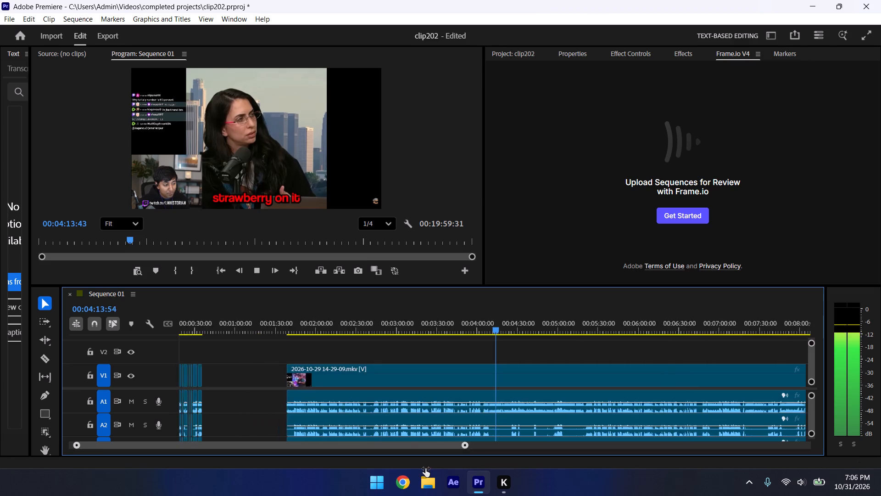
left_click_drag(425, 468, 403, 473)
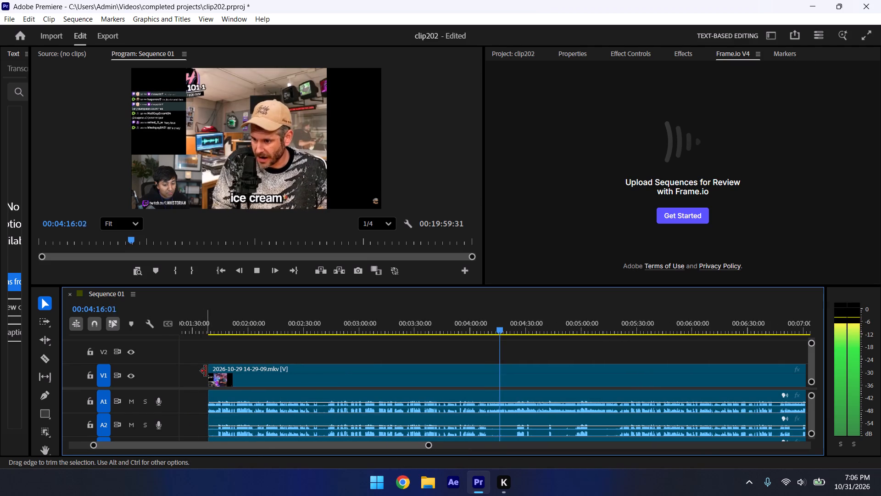
left_click_drag(206, 371, 491, 493)
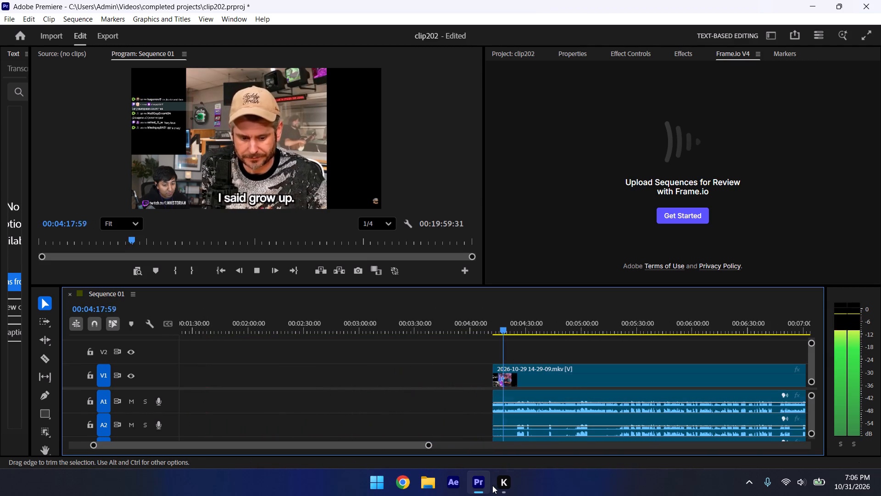
Play the remaining clip from 00:05:00:13 and trim its start to about 00:05:03.
left_click(583, 329)
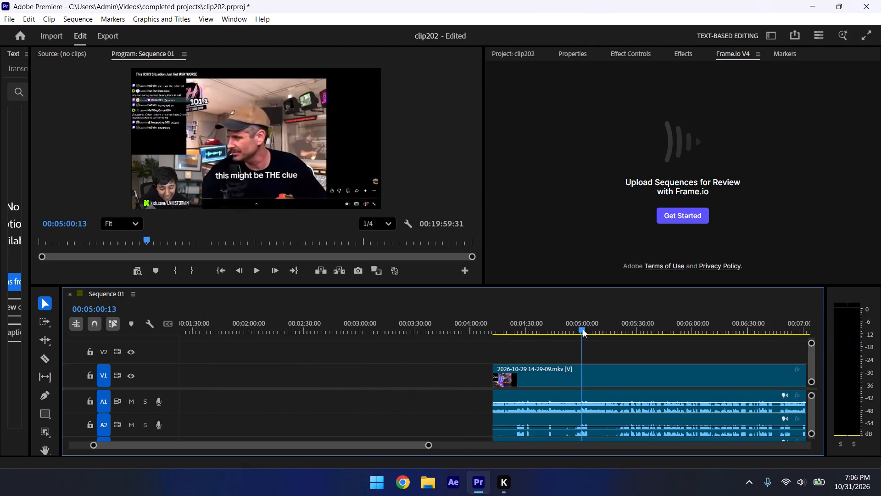
key("space")
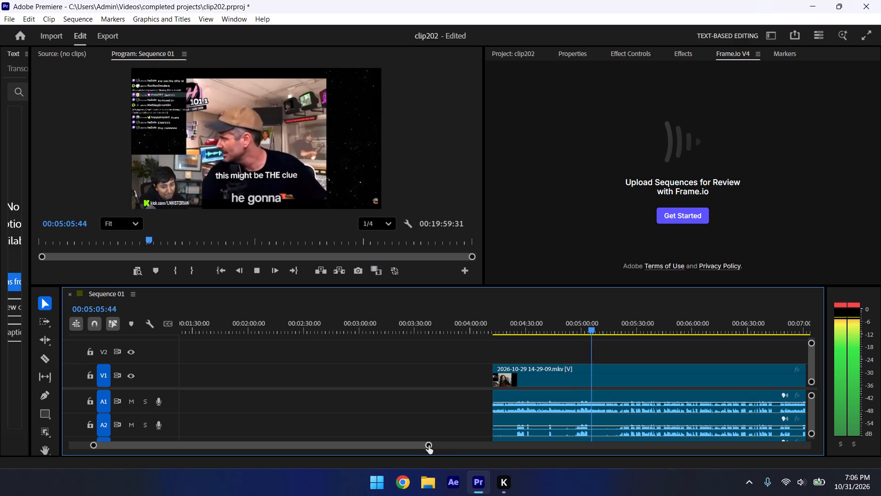
left_click_drag(428, 445, 384, 433)
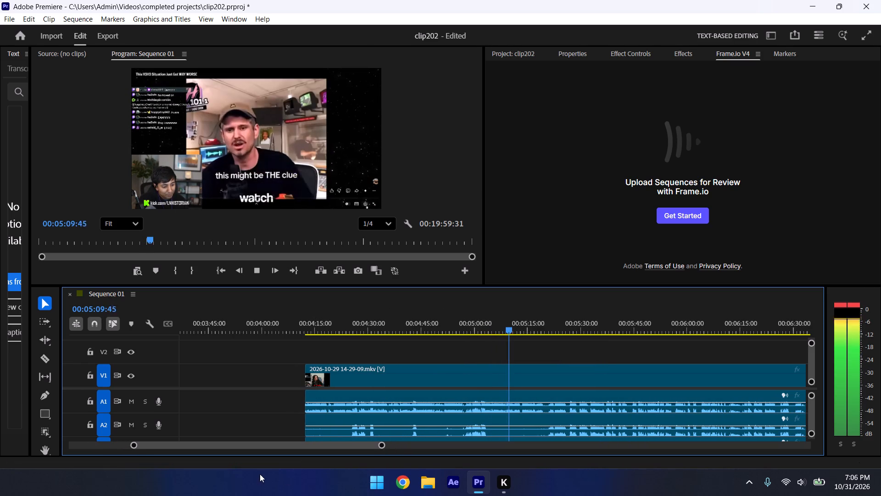
left_click_drag(384, 446, 395, 452)
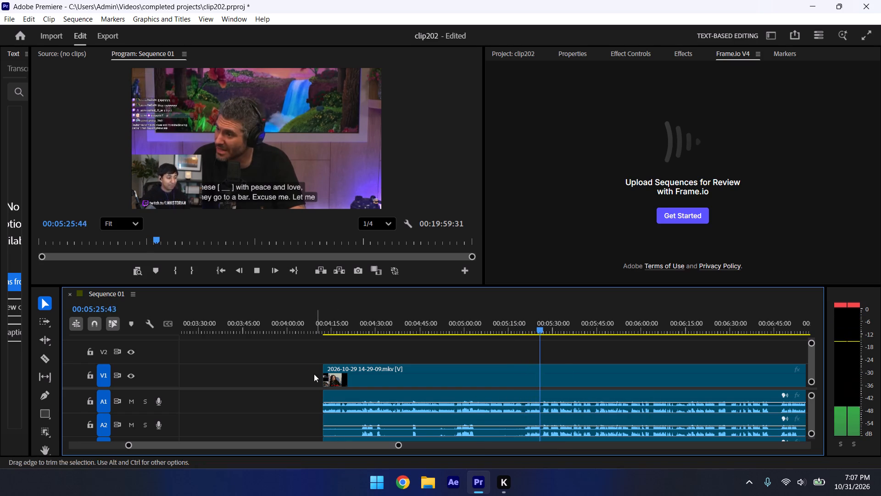
left_click_drag(324, 370, 474, 482)
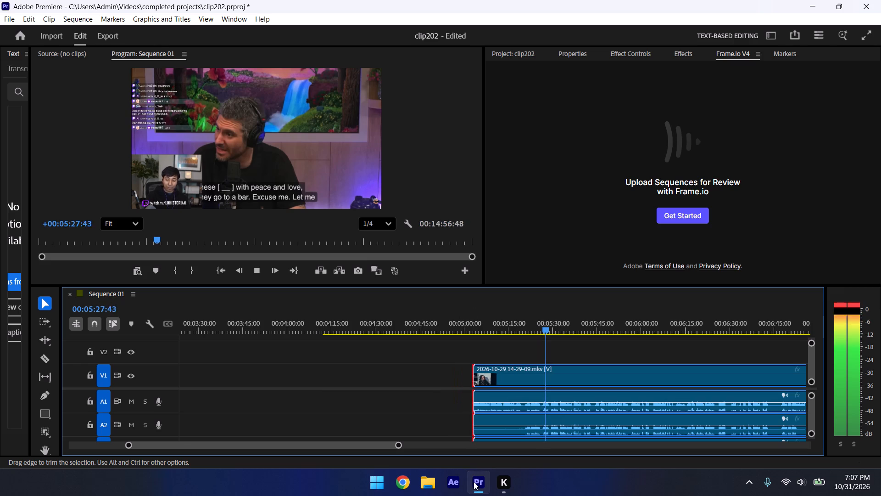
Play on through the remaining clip, trim its start to about 00:05:43 and save the project.
left_click_drag(399, 447, 515, 451)
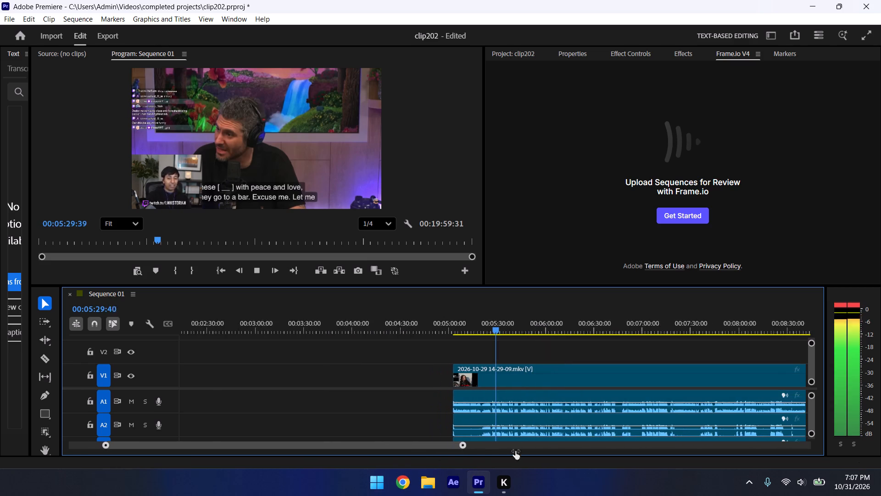
left_click_drag(515, 451, 652, 443)
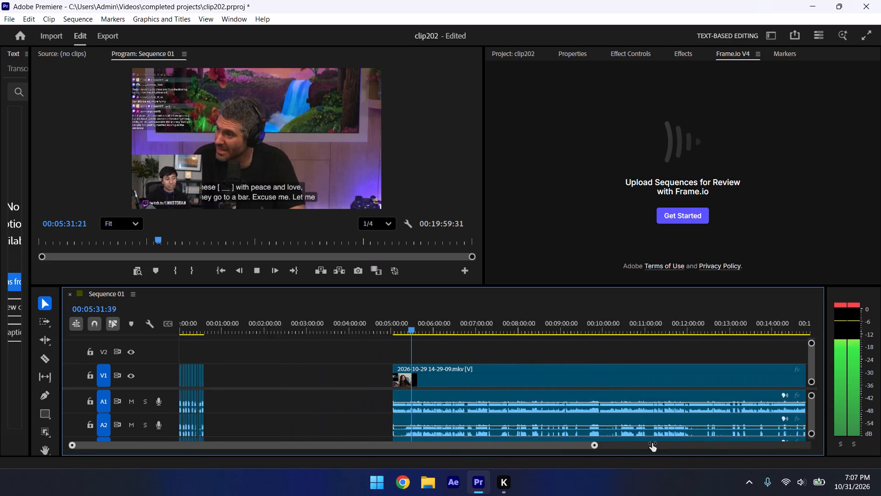
left_click_drag(652, 443, 581, 447)
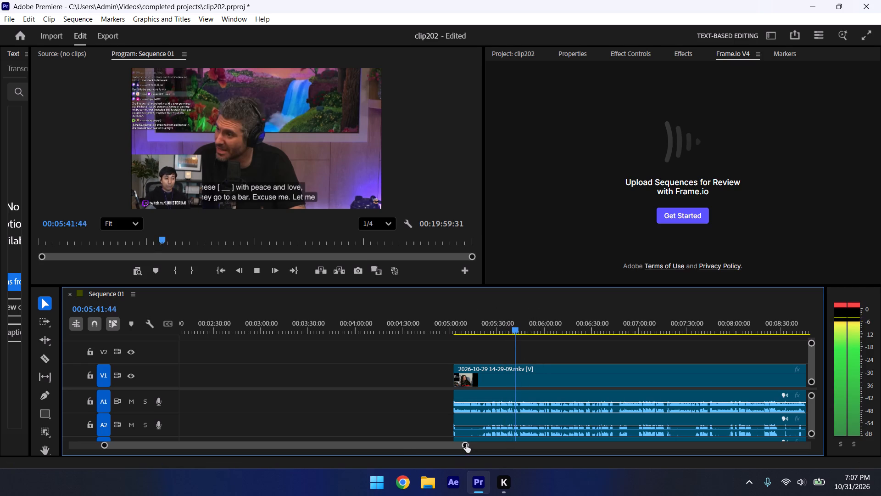
left_click_drag(463, 444, 432, 440)
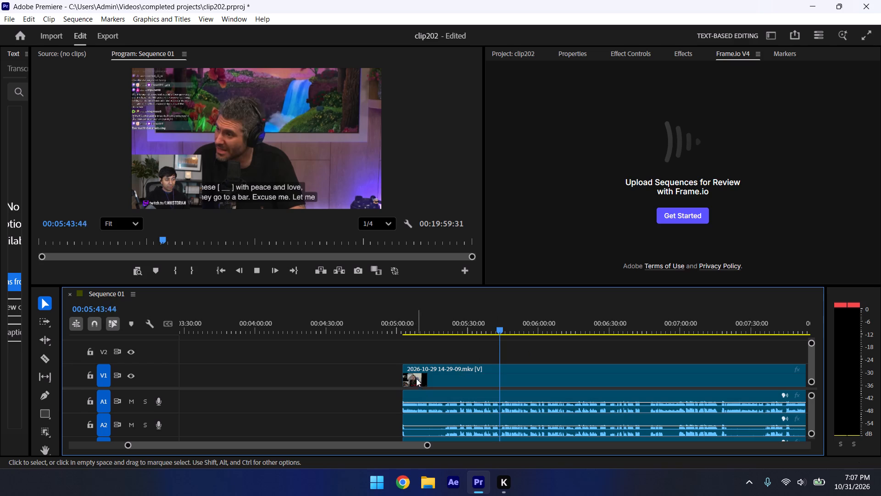
left_click_drag(406, 369, 498, 459)
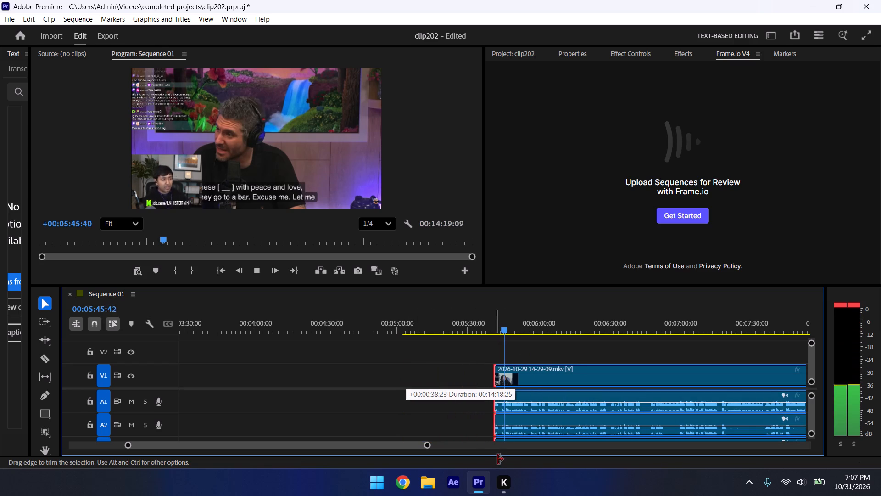
left_click_drag(498, 459, 502, 461)
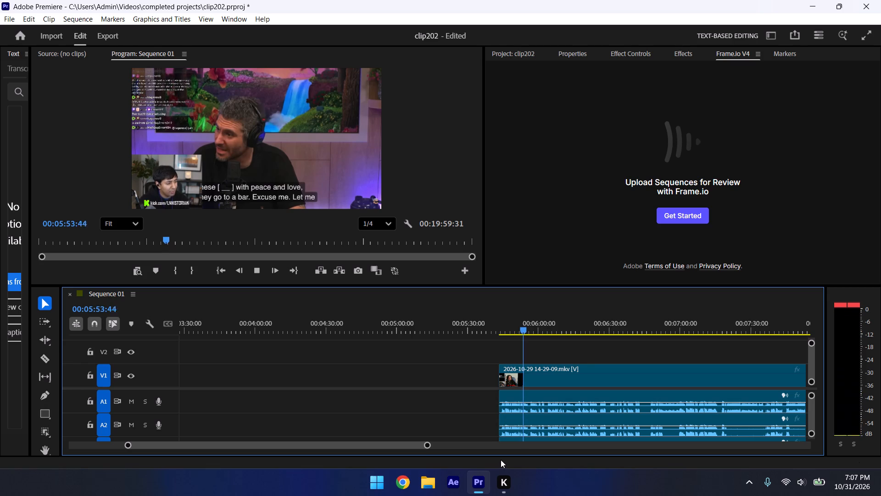
key("ctrl+s")
Sample the remaining clip from about 00:06:29 and 00:06:48, and trim its start to about 00:06:47.
key("space")
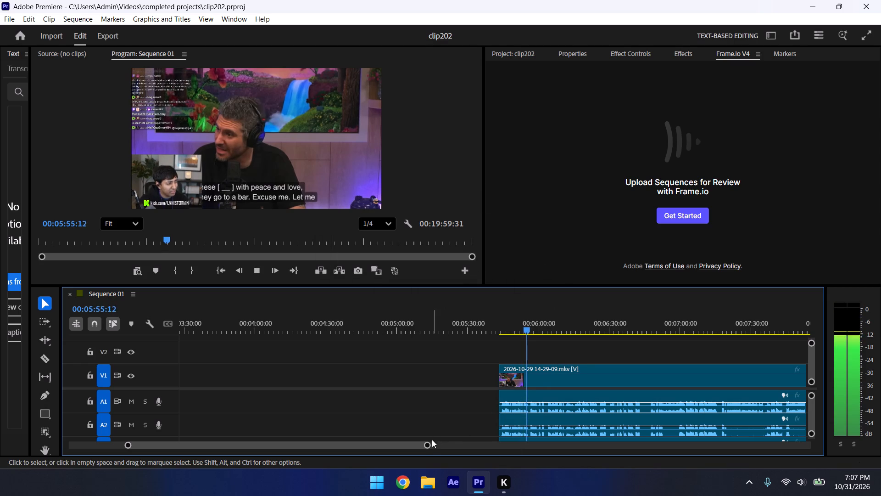
left_click_drag(426, 445, 395, 452)
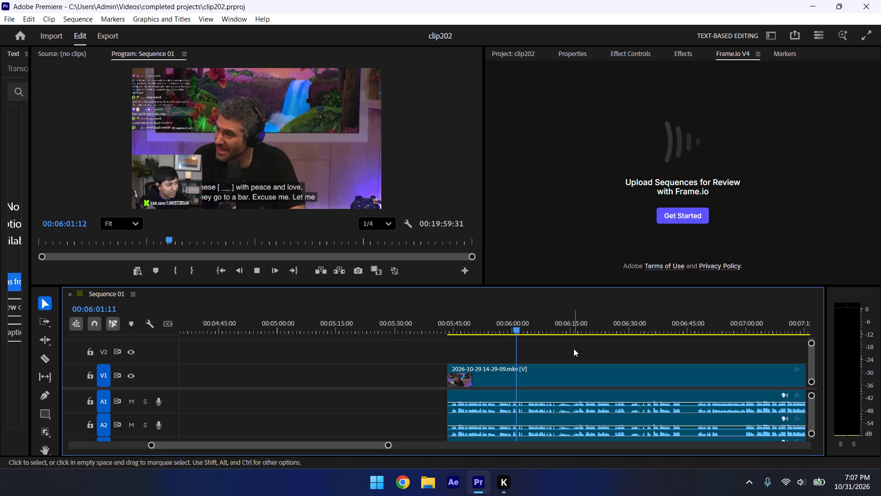
left_click(628, 319)
key("space")
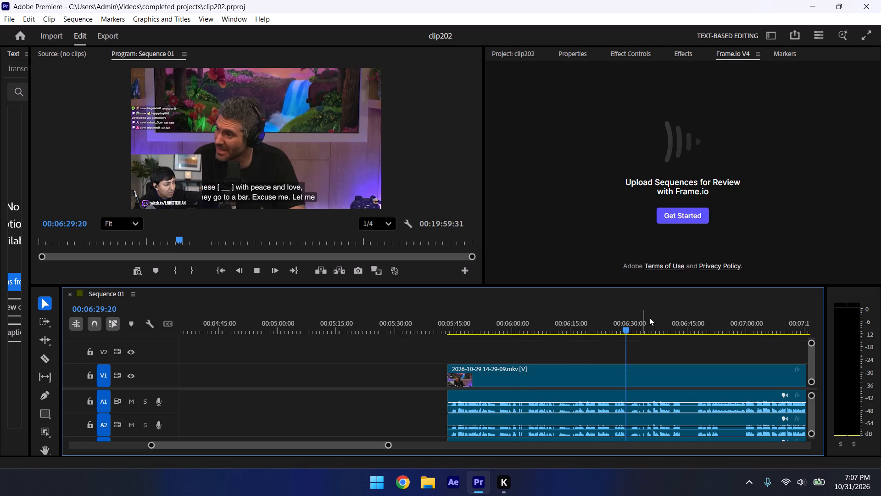
left_click(702, 313)
key("space")
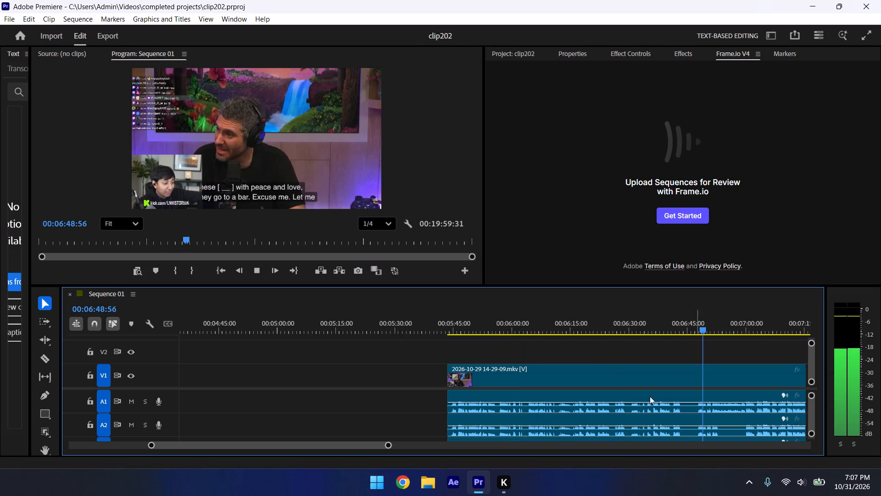
left_click_drag(449, 372, 699, 484)
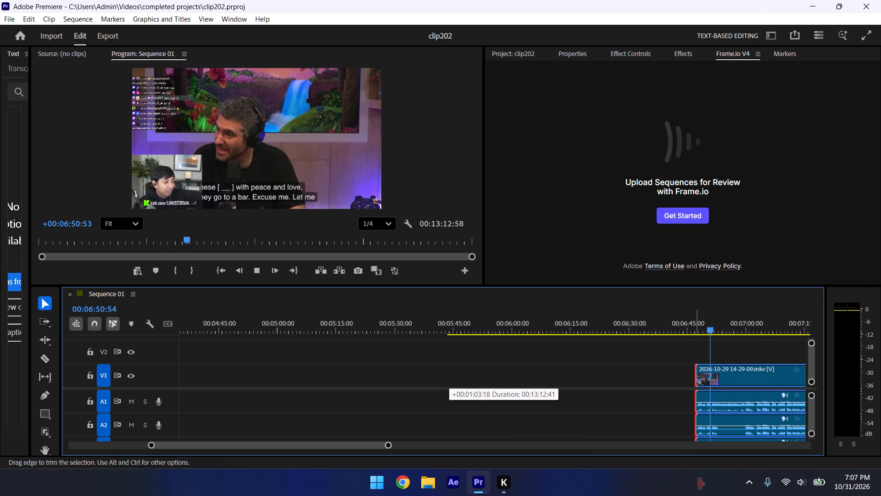
left_click_drag(699, 484, 699, 485)
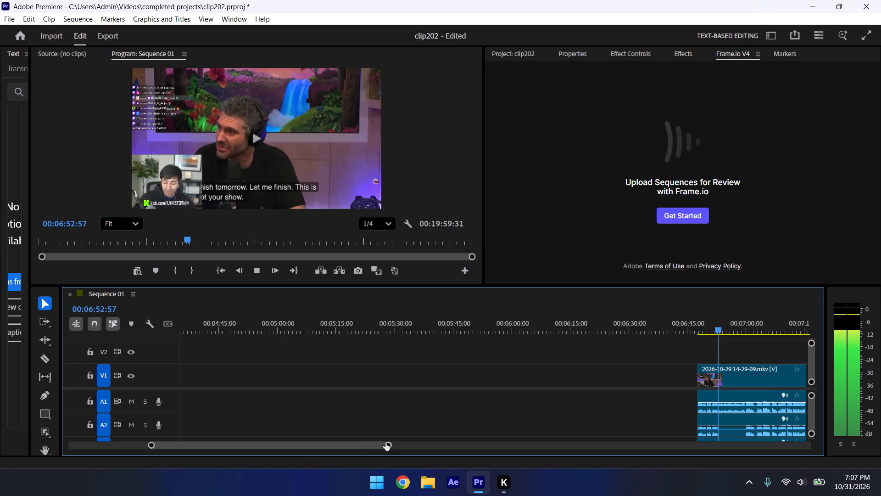
Play the remaining clip from about 00:07:02 and trim its start to about 00:07:17.
left_click_drag(385, 442, 409, 436)
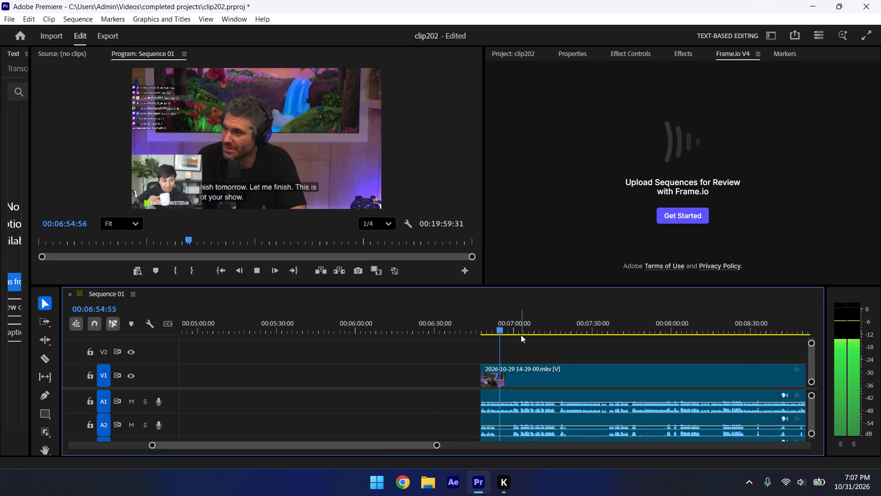
left_click(521, 335)
key("space")
left_click(519, 318)
key("space")
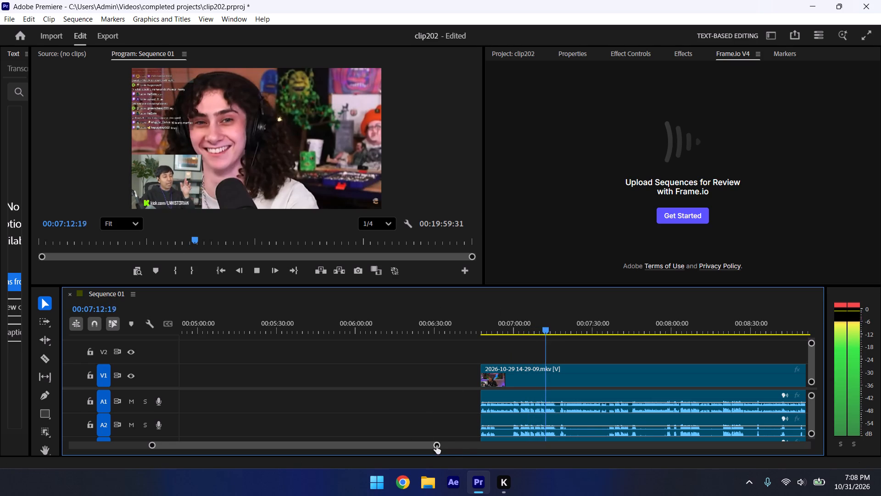
left_click_drag(436, 445, 404, 473)
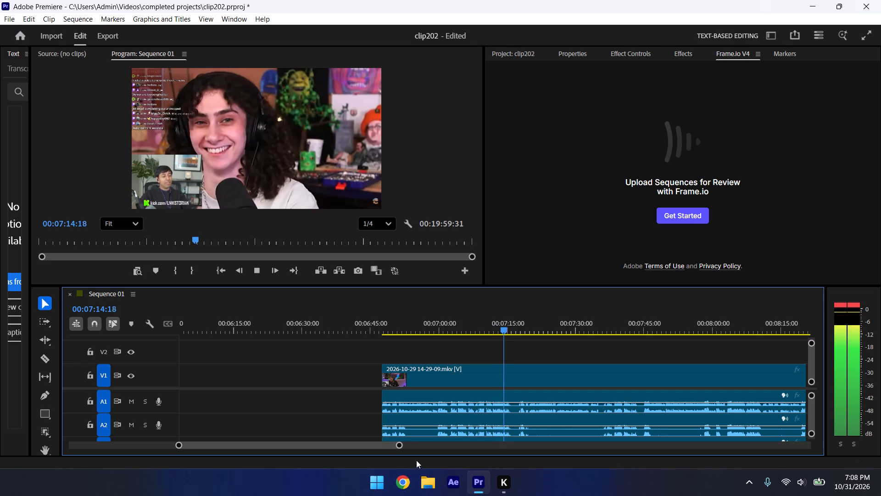
left_click_drag(398, 444, 414, 458)
left_click_drag(407, 369, 447, 414)
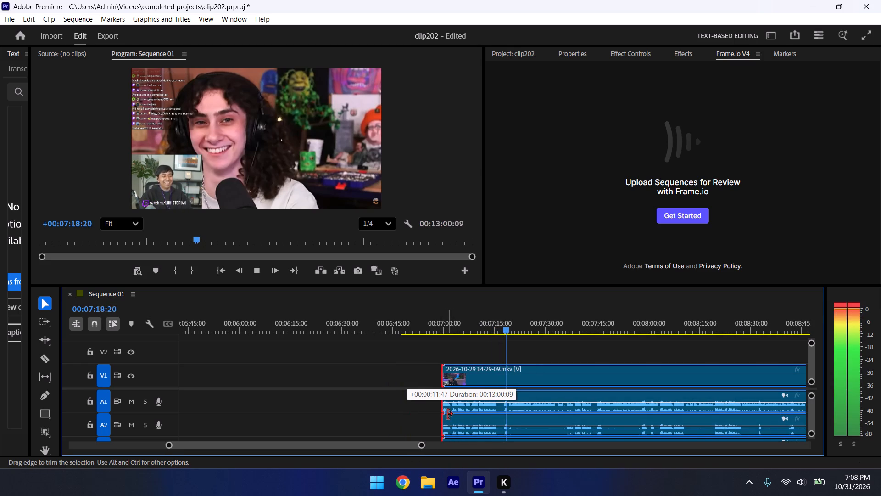
left_click_drag(447, 414, 507, 495)
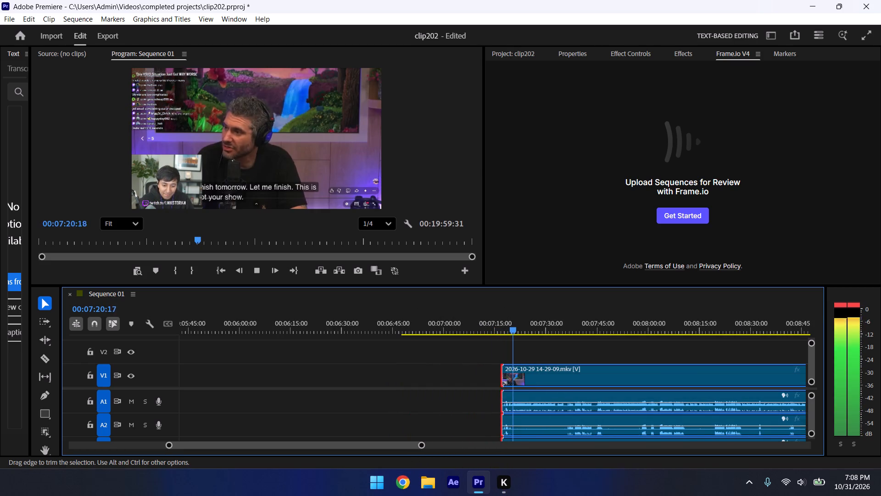
Play the remaining clip from about 00:07:36 and trim its start to about 00:07:35.
left_click(569, 327)
key("space")
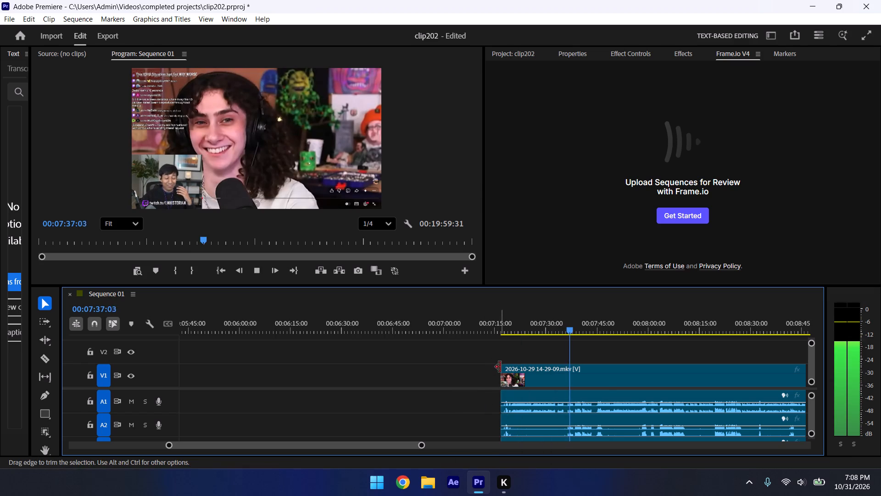
left_click_drag(500, 367, 565, 495)
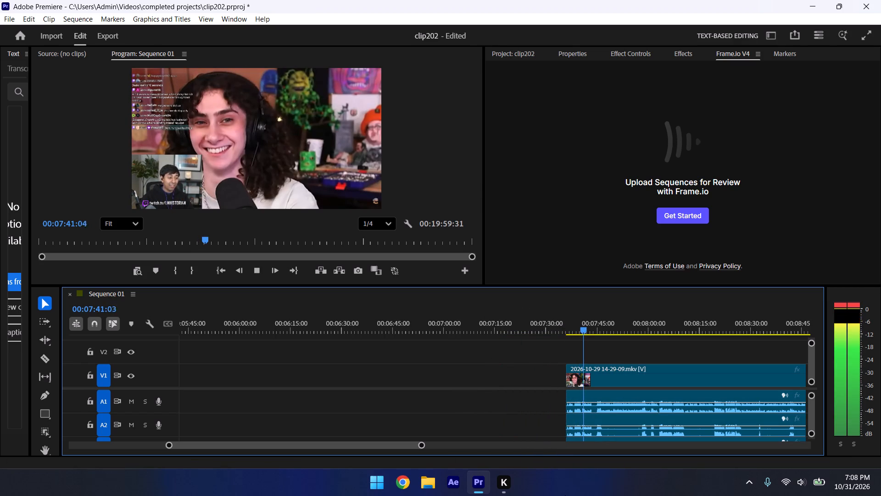
left_click_drag(563, 377, 563, 377)
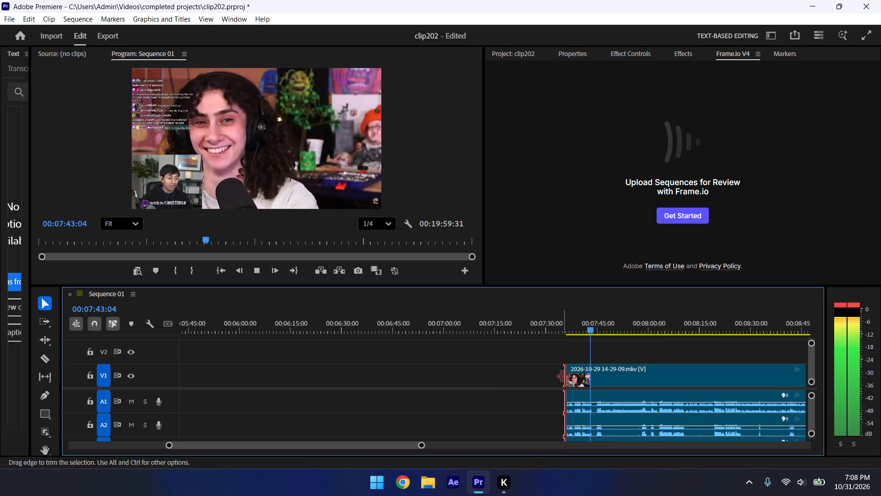
left_click_drag(563, 377, 559, 372)
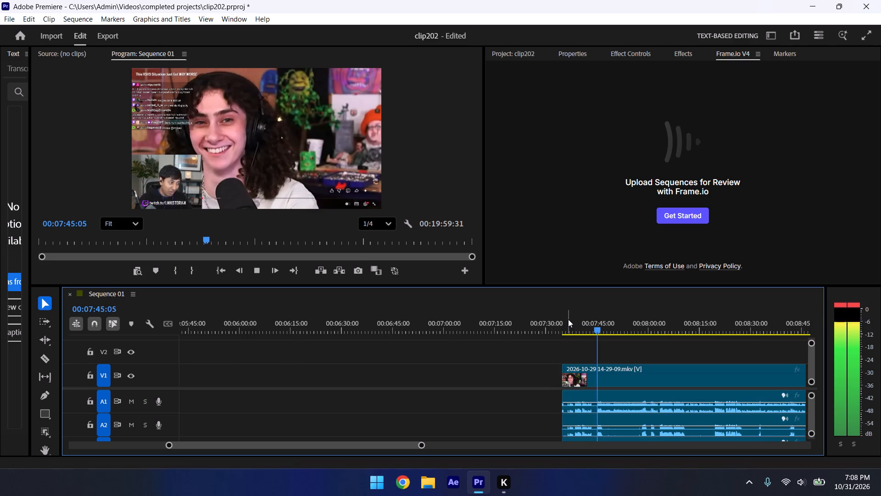
Replay the remaining clip from about 00:07:35 and extend its start back to about 00:07:31.
left_click(566, 329)
key("space")
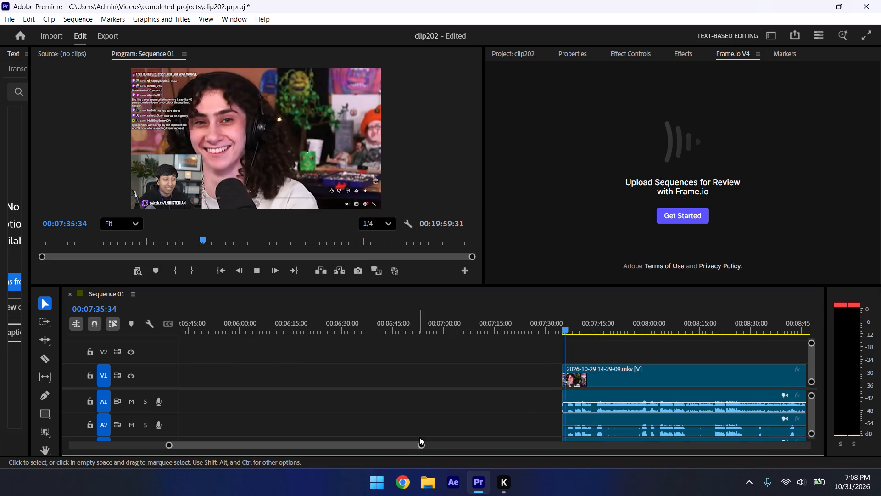
left_click_drag(424, 445, 346, 432)
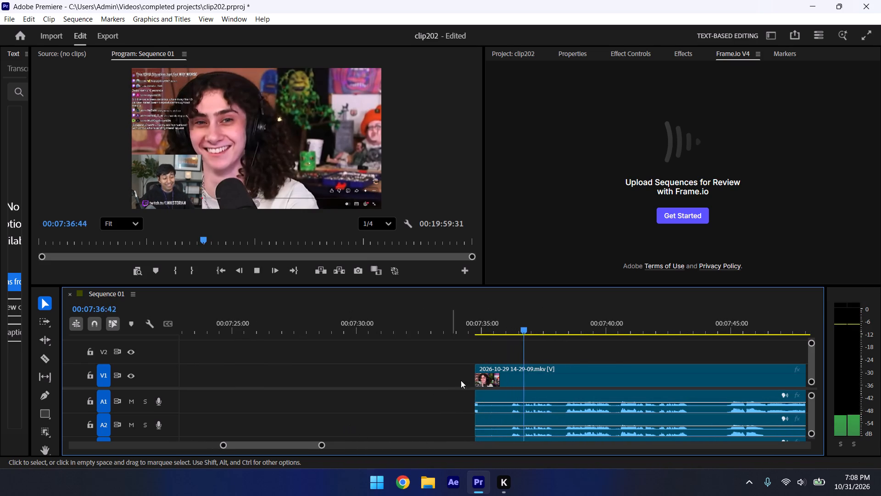
left_click_drag(470, 373, 370, 374)
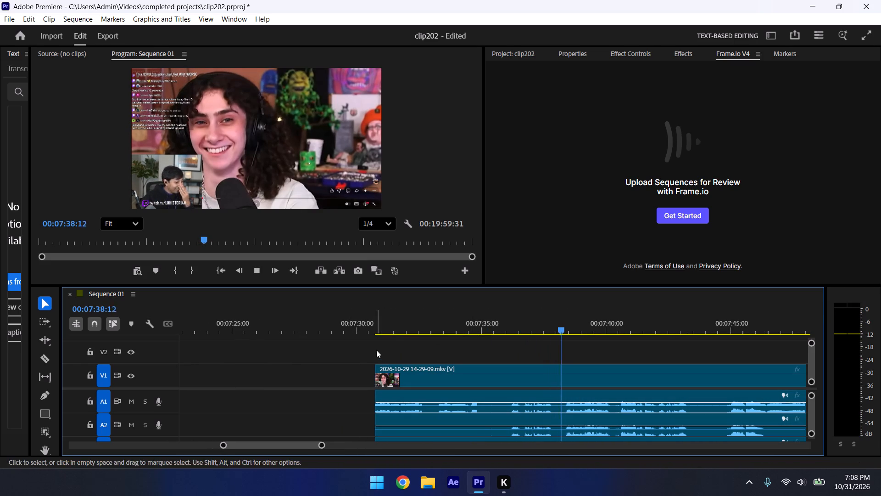
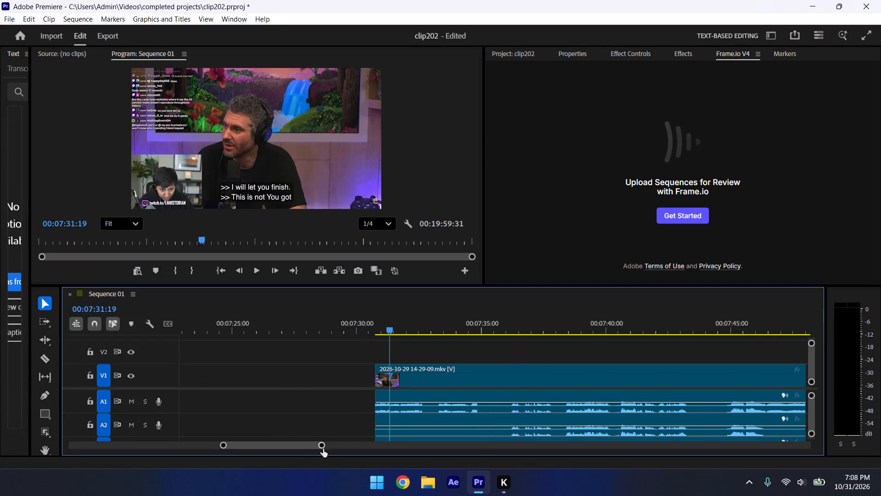
Extend the start of the remaining clip back to about 00:07:28.
left_click_drag(323, 448, 331, 451)
left_click_drag(480, 372, 434, 372)
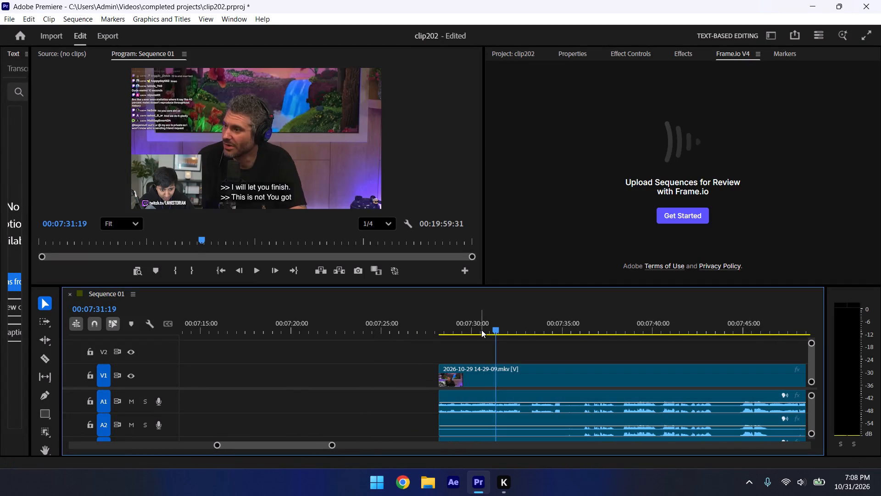
Play the remaining clip from about 00:07:28 and split it at 00:07:44:57.
left_click(481, 330)
left_click(433, 322)
key("space")
left_click(450, 337)
key("space")
key("space")
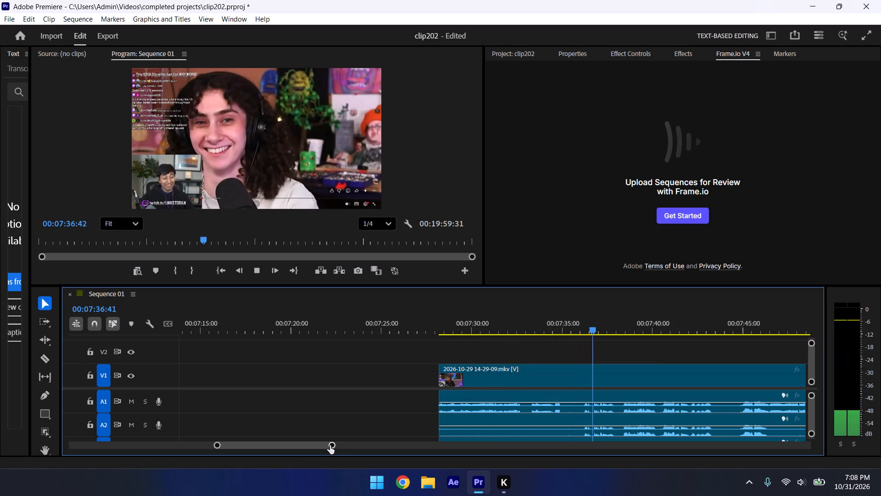
left_click_drag(330, 445, 356, 451)
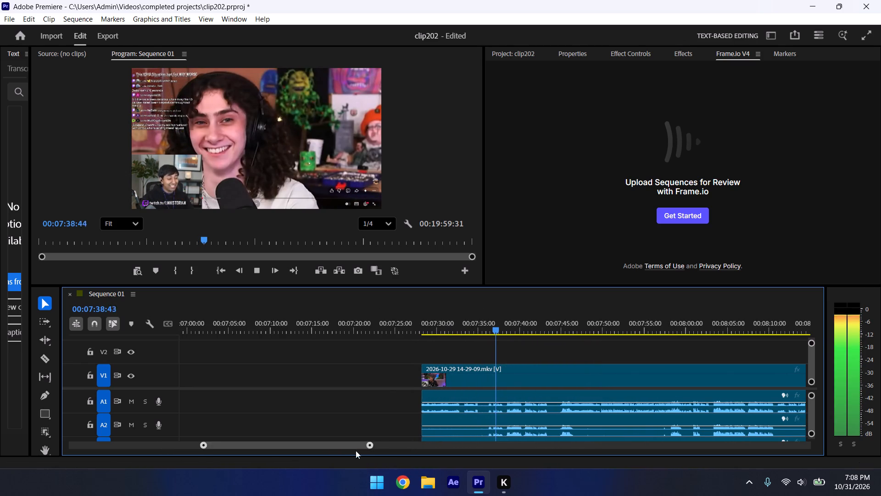
left_click_drag(356, 451, 356, 451)
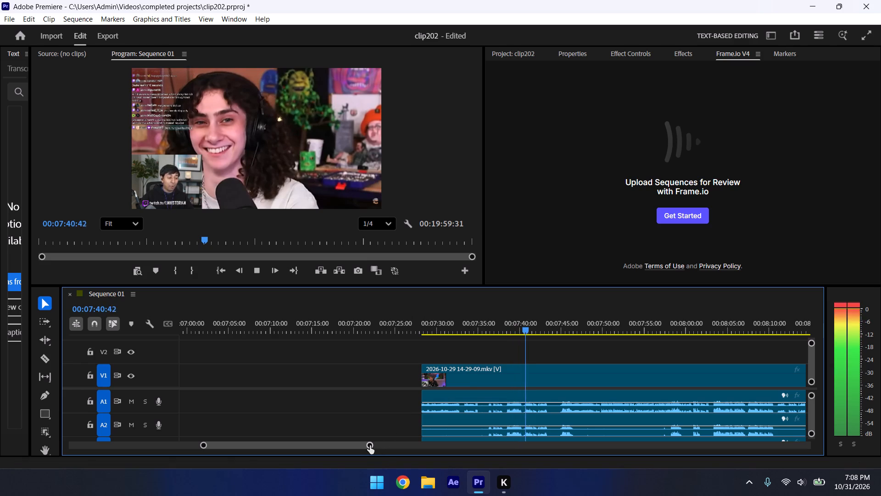
left_click_drag(367, 445, 392, 456)
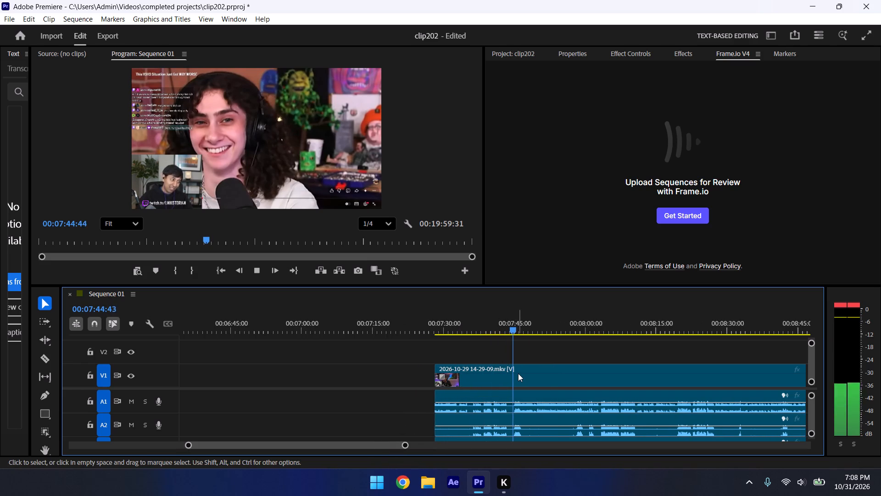
key("space")
key("ctrl+k")
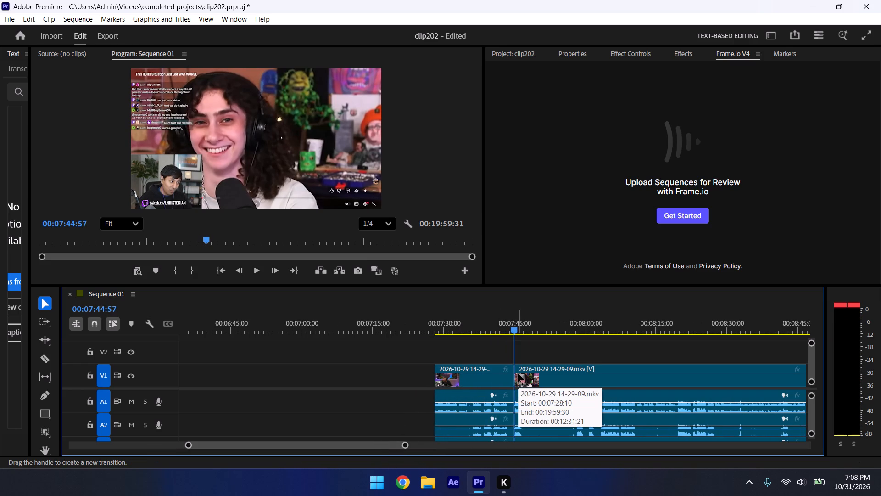
Move the split-off segment against the end of the edited clips at about 00:00:35:29, with its audio starting on A1.
left_click_drag(465, 378, 293, 386)
left_click_drag(406, 446, 408, 445)
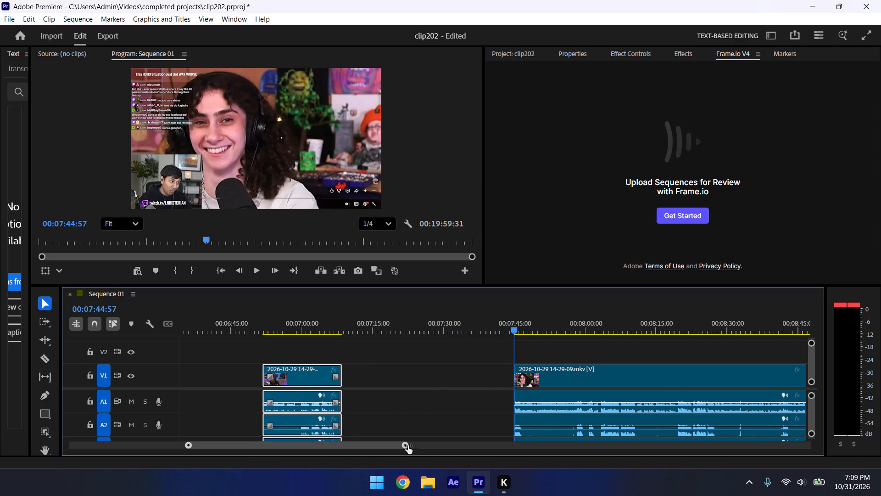
left_click_drag(408, 445, 587, 428)
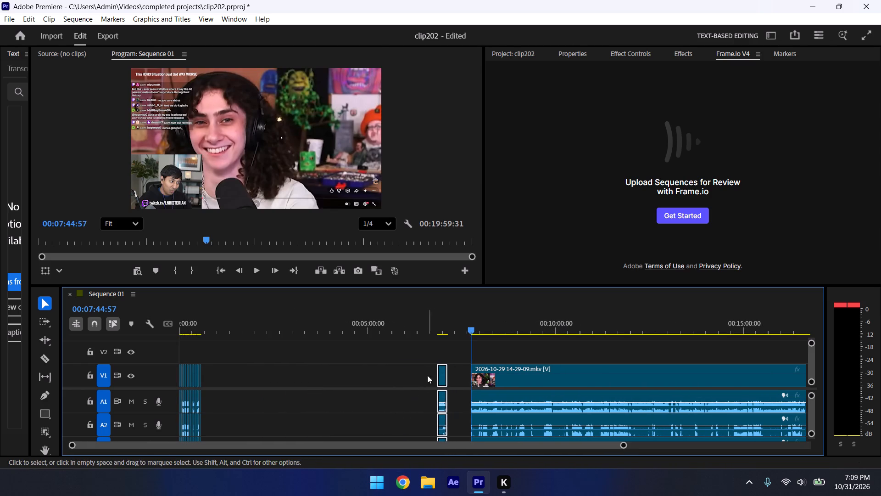
left_click_drag(443, 370, 301, 425)
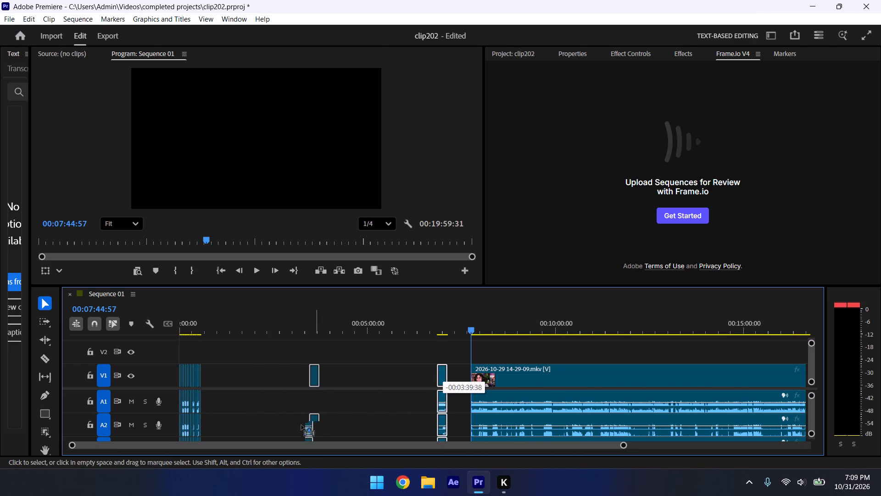
left_click_drag(301, 425, 212, 414)
left_click(197, 325)
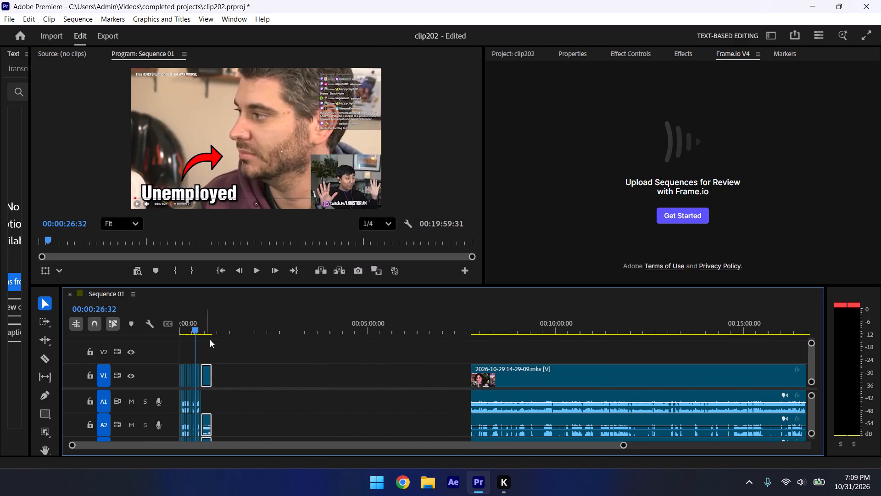
left_click_drag(623, 445, 448, 490)
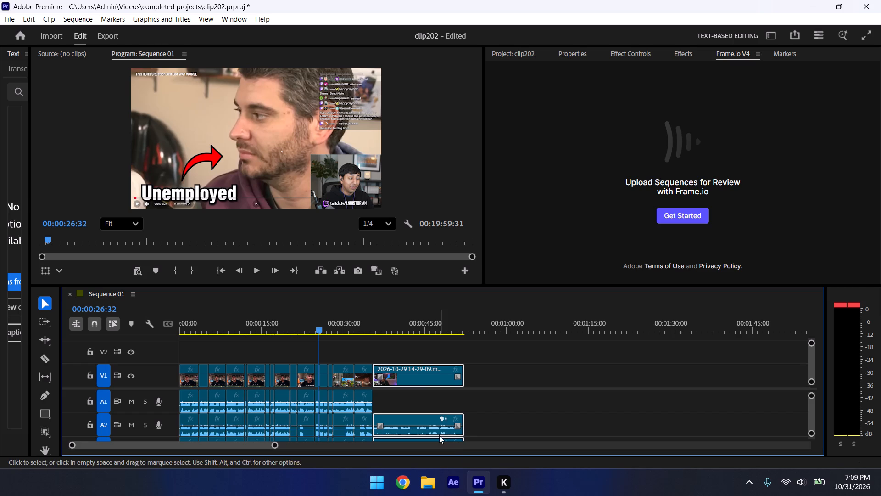
left_click_drag(411, 418, 404, 407)
Play the join at about 00:00:35:29, trim about 25 frames off the moved clip's start and close the gap.
key("space")
left_click(356, 316)
key("space")
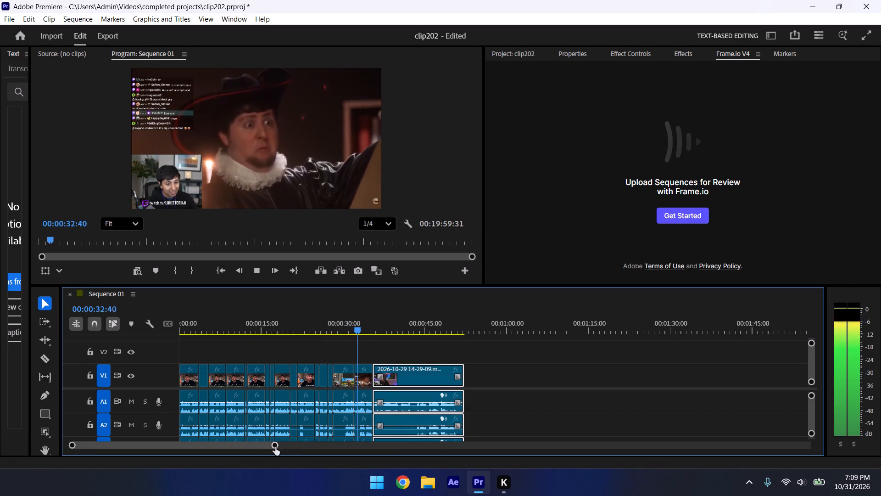
left_click_drag(275, 447, 227, 440)
left_click(572, 340)
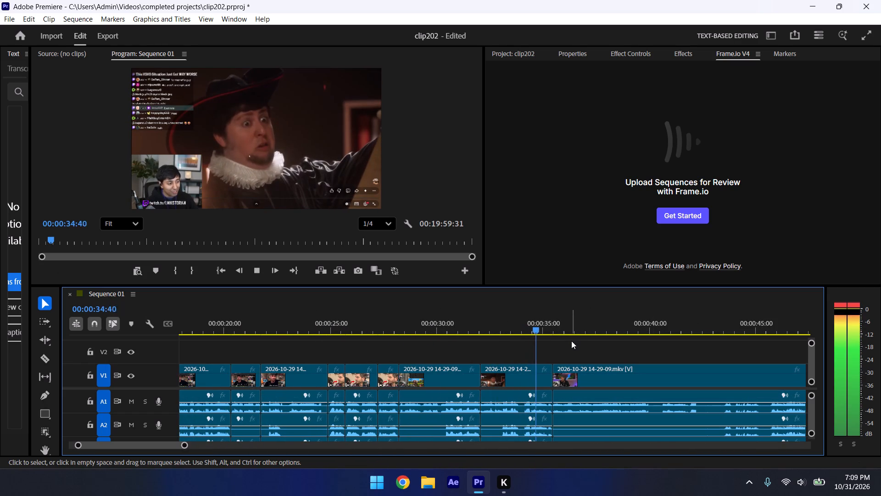
key("space")
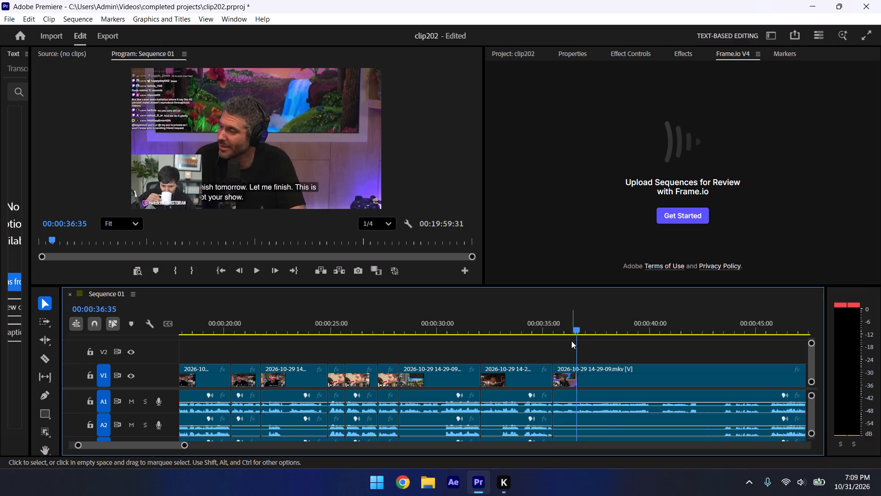
left_click_drag(182, 448, 142, 442)
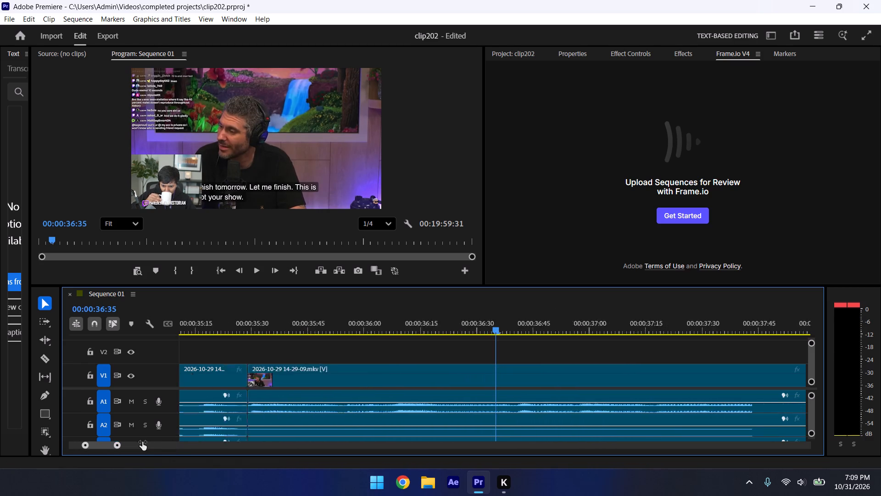
left_click_drag(142, 442, 145, 443)
left_click(417, 331)
key("space")
key("space")
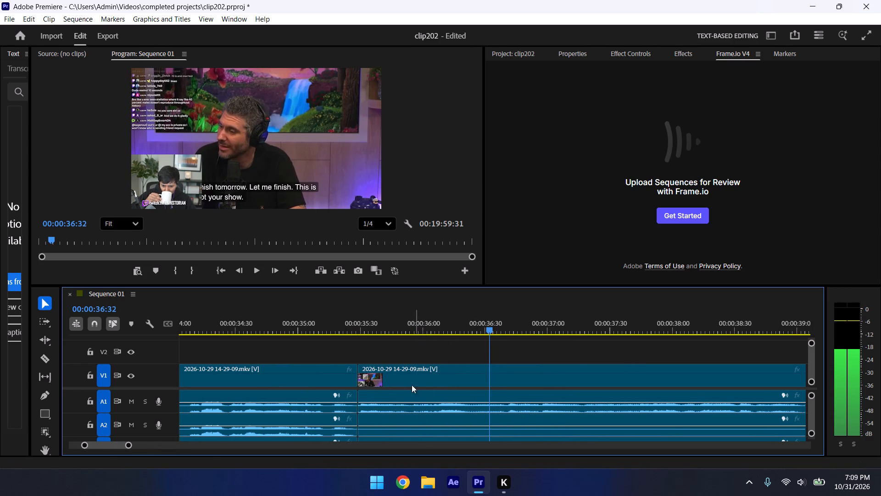
left_click_drag(362, 365, 414, 376)
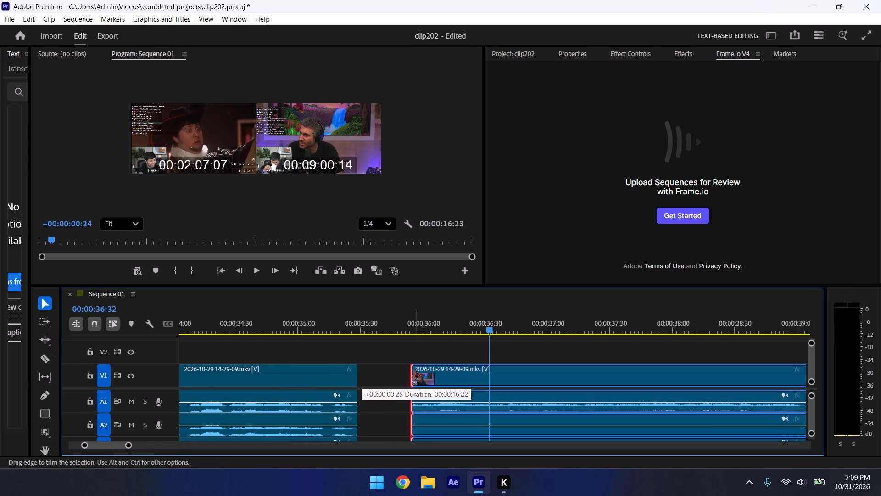
left_click_drag(414, 376, 413, 377)
left_click(405, 321)
left_click_drag(457, 358, 428, 369)
left_click_drag(452, 374, 401, 380)
Replay the join at about 00:00:35:29 and continue to about 00:00:38:49.
left_click(345, 333)
left_click(356, 341)
key("space")
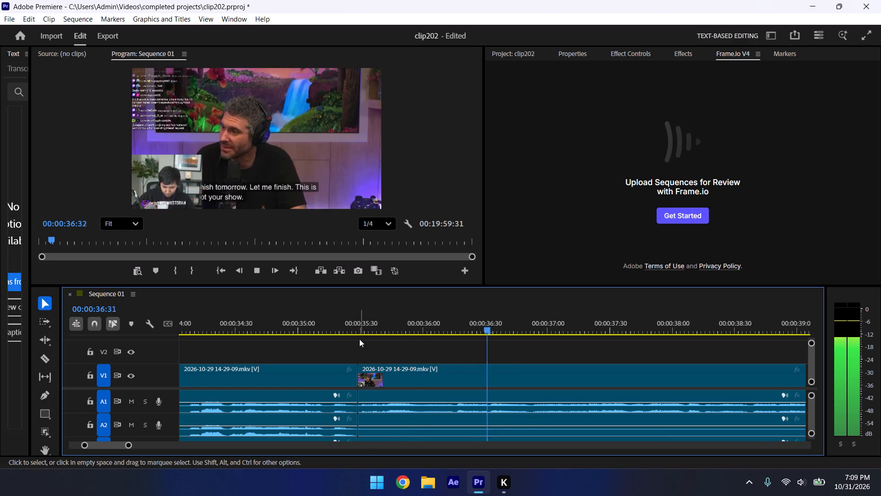
key("space")
key("space")
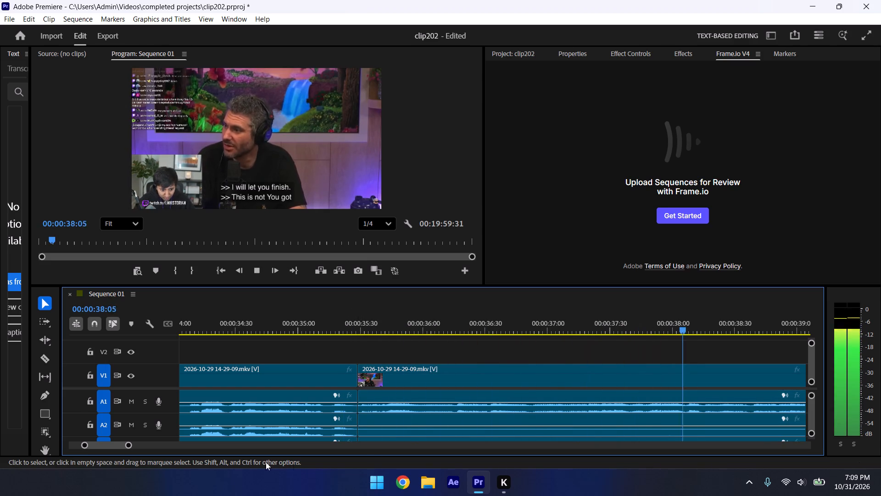
key("space")
Play on from about 00:00:38:49 to find the pause and split the clip at 00:00:39:31.
left_click_drag(128, 449, 142, 457)
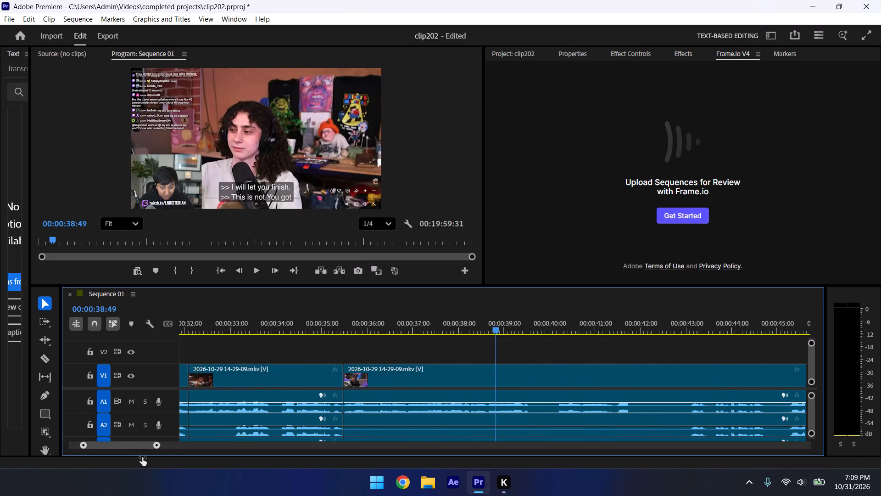
left_click_drag(142, 457, 136, 456)
key("space")
key("space")
key("space")
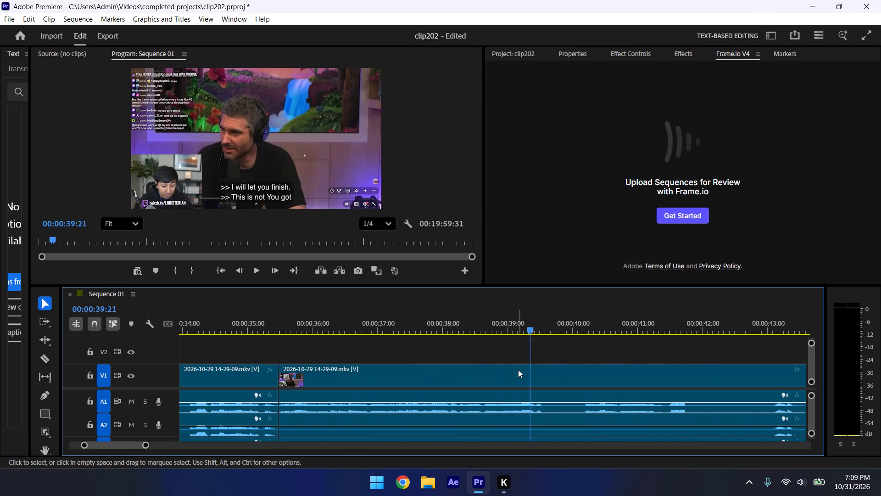
key("space")
key("space")
key("space")
key("Left")
key("Left")
key("Left")
key("Left")
key("Left")
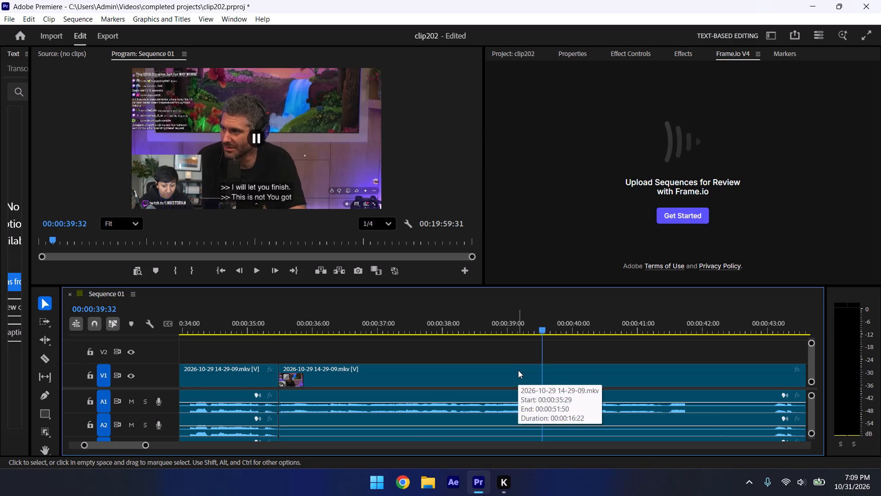
key("Left")
key("ctrl+k")
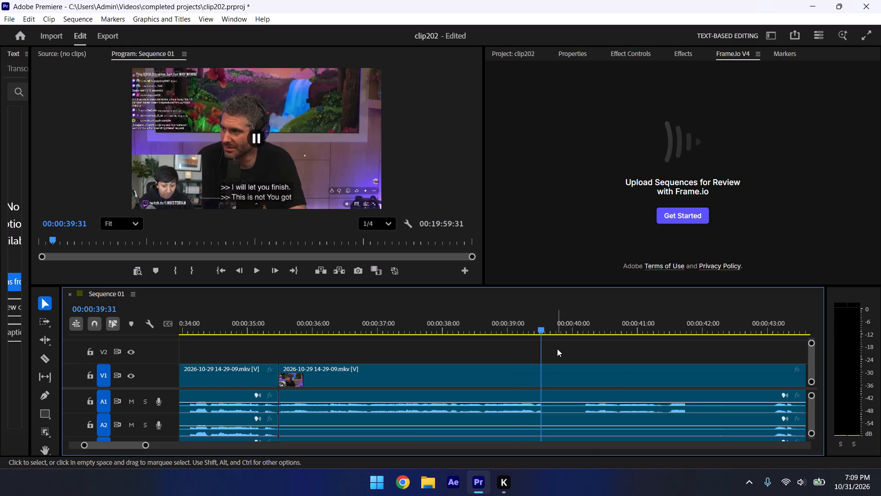
Save the project.
key("ctrl+s")
Play past the split, trim the following clip's start to about 00:00:40:12 and move it back against the preceding clip.
key("space")
key("space")
key("space")
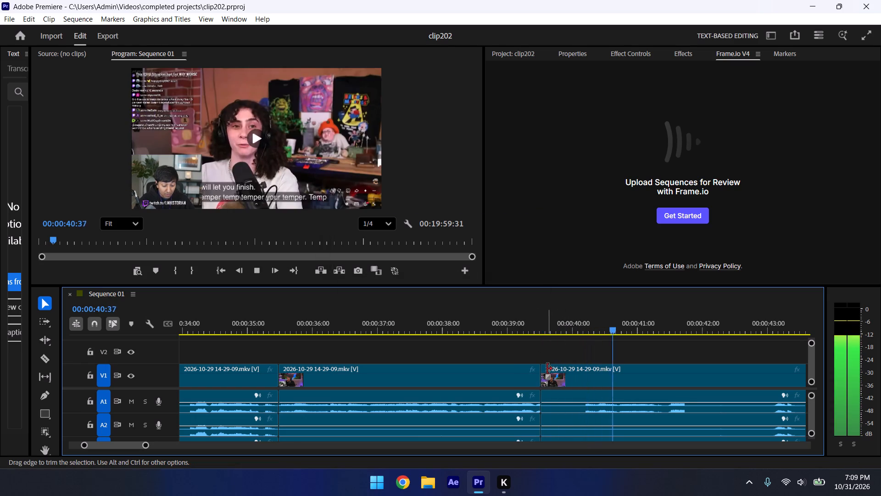
key("space")
left_click_drag(547, 369, 592, 378)
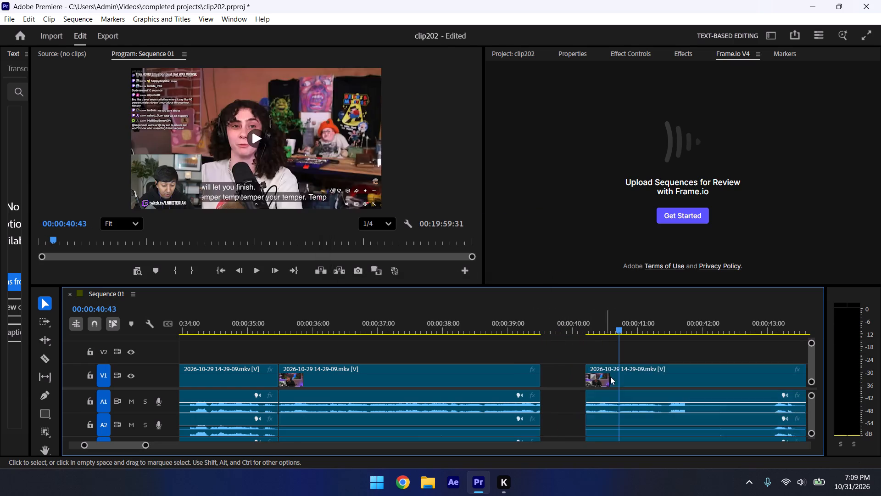
left_click_drag(619, 378, 573, 384)
Replay the join at about 00:00:39:31, trim one frame off the preceding clip's end and close the gap.
left_click(524, 322)
left_click(546, 344)
key("space")
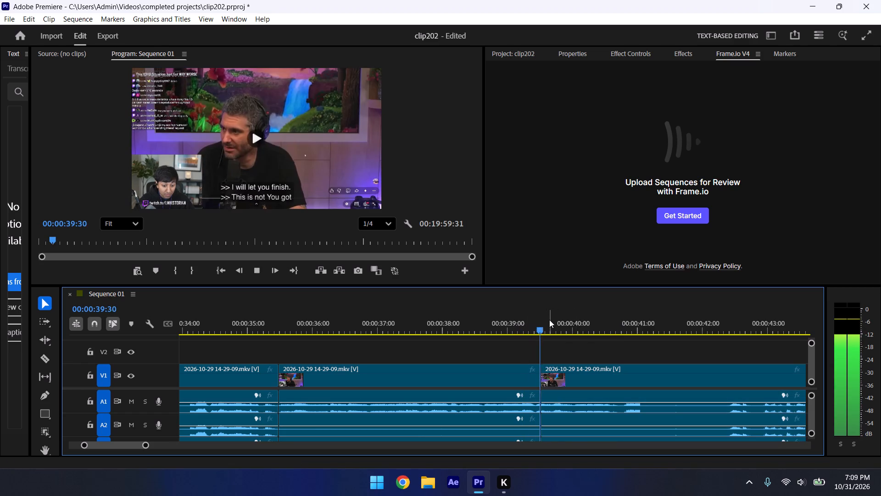
key("space")
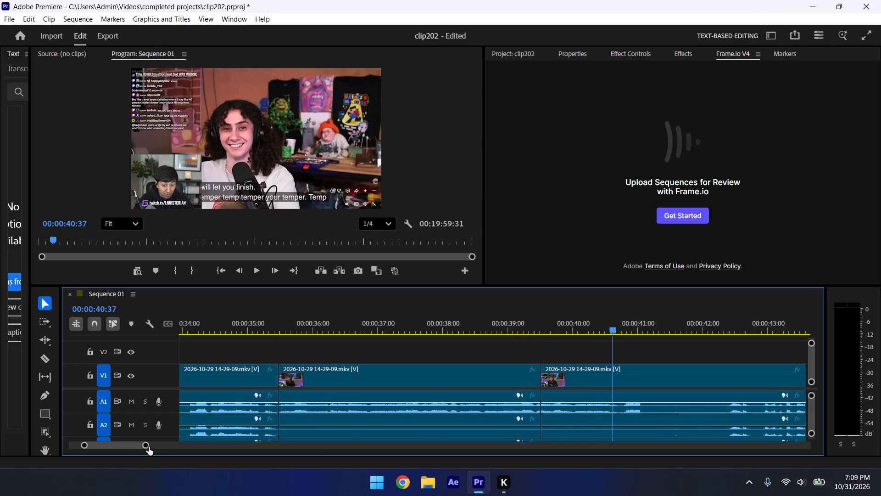
left_click_drag(147, 447, 137, 447)
left_click(335, 325)
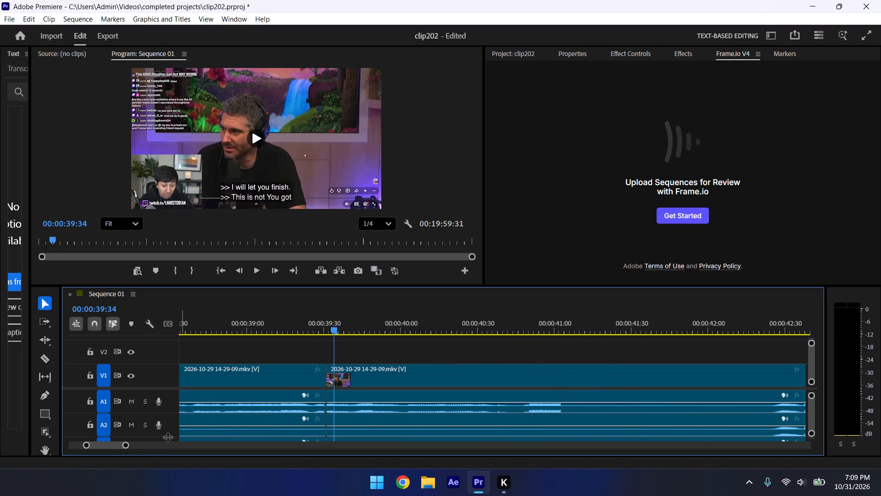
left_click_drag(126, 445, 116, 445)
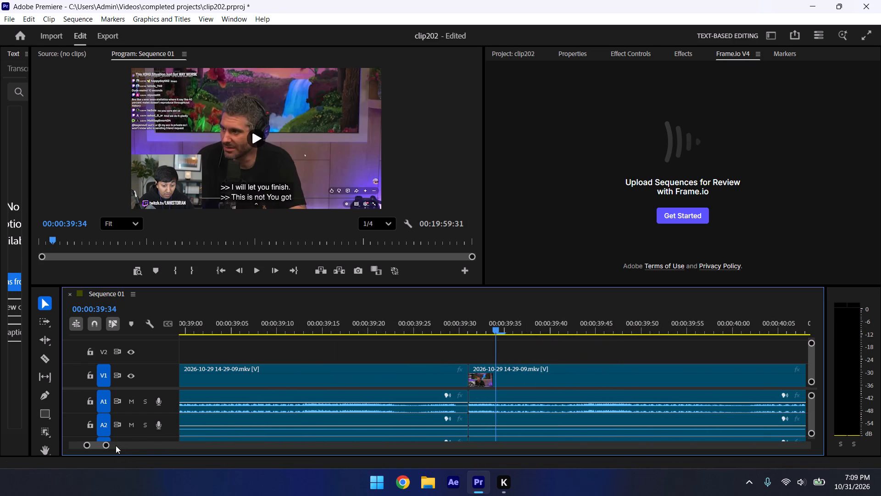
left_click(467, 323)
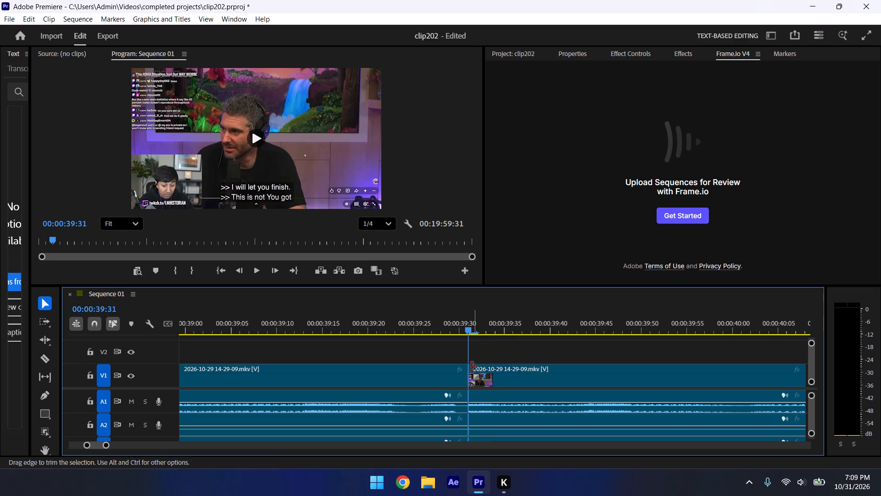
left_click_drag(468, 367, 460, 365)
left_click_drag(510, 378, 509, 378)
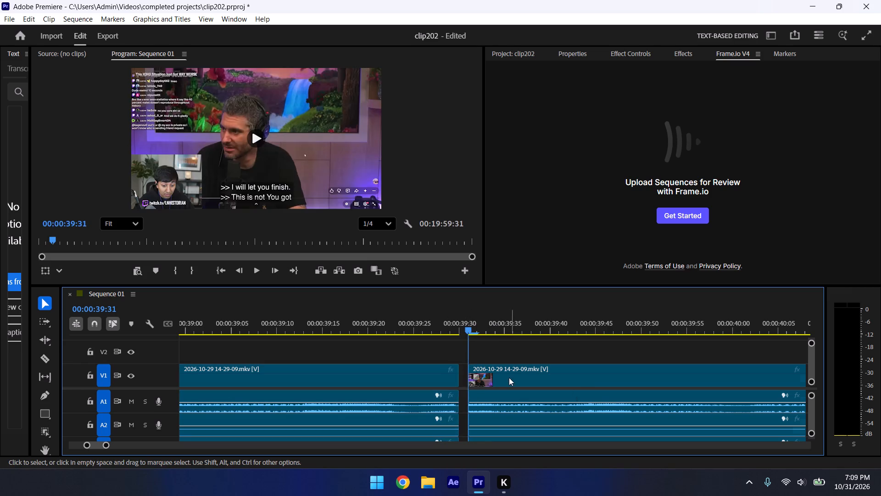
left_click_drag(509, 378, 500, 378)
Replay the join at about 00:00:39:30 and review the footage up to about 00:00:44.
left_click(411, 317)
key("space")
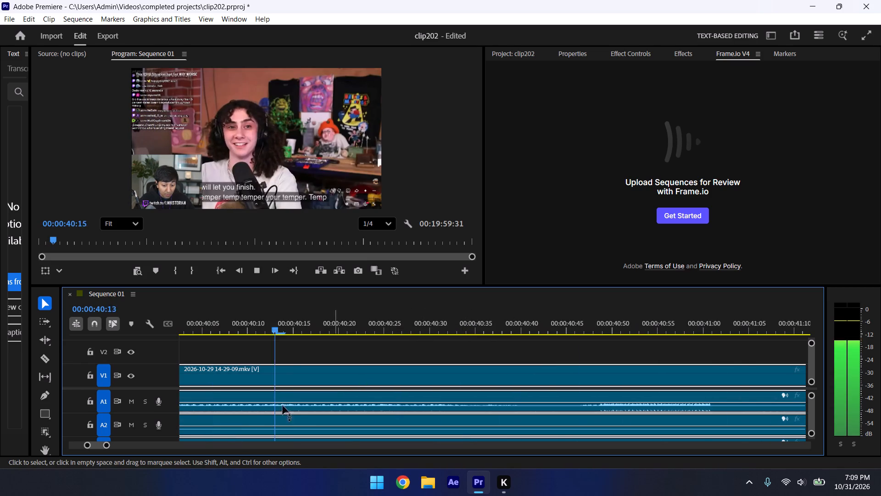
key("space")
left_click_drag(106, 448, 117, 455)
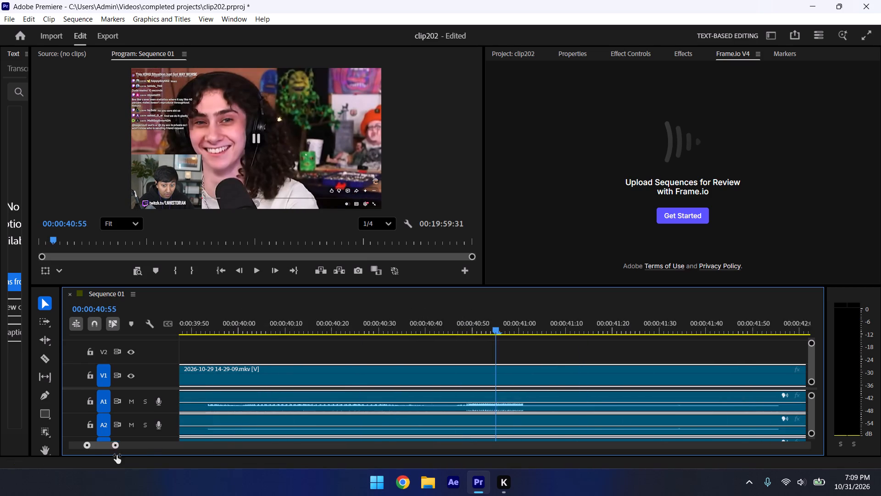
left_click_drag(117, 455, 127, 465)
key("space")
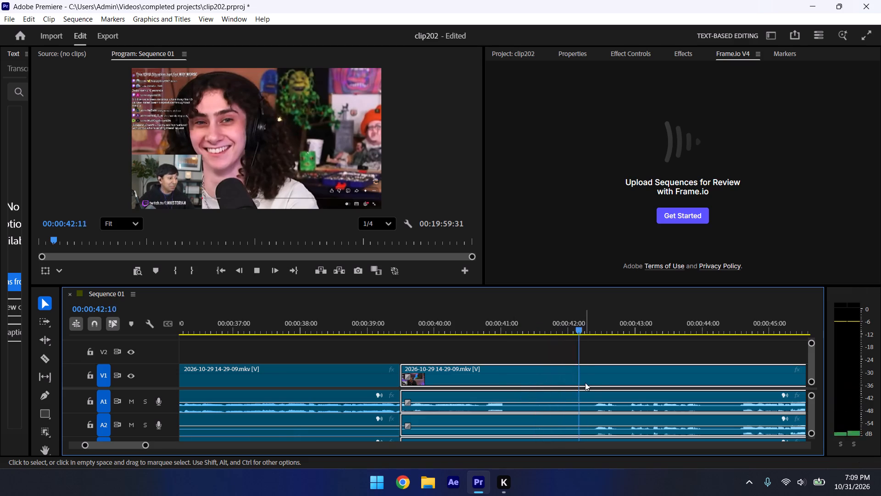
key("space")
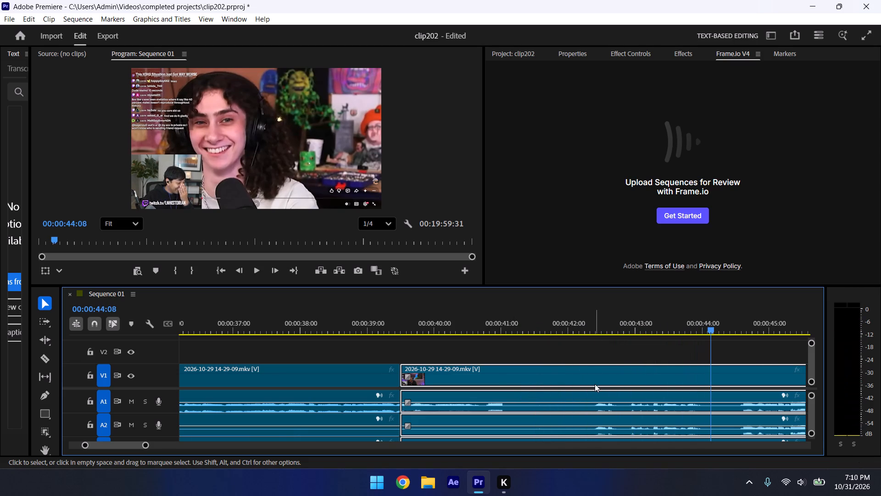
Split the clip at 00:00:44:08 and save the project.
key("ctrl+k")
key("ctrl+s")
Play past the split, trim the following clip's start to about 00:00:44:32 and move it back against the preceding clip.
key("space")
key("space")
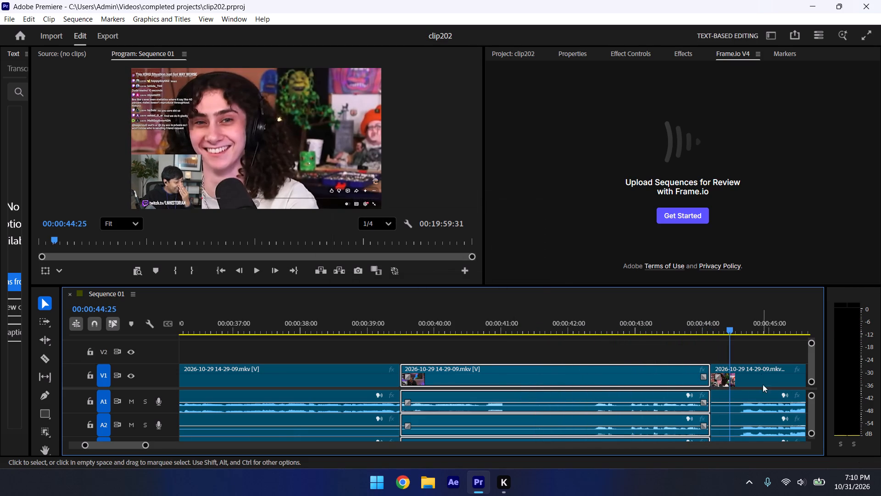
key("space")
key("space")
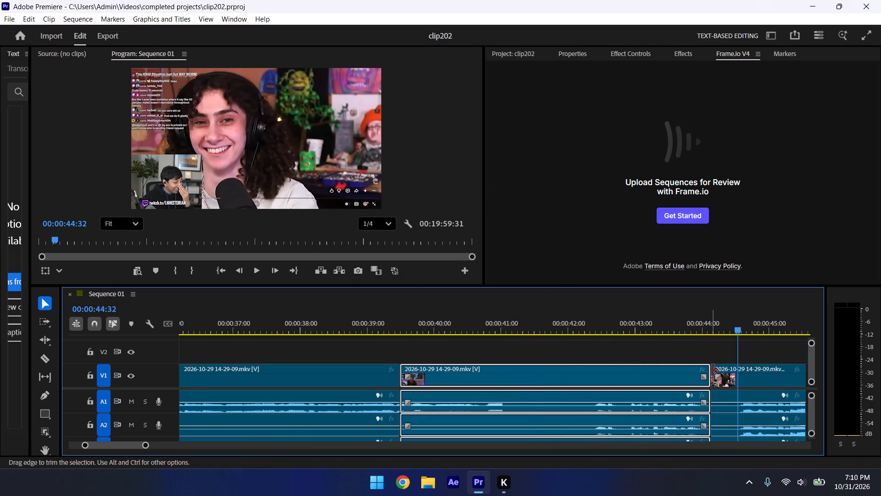
left_click_drag(716, 372, 738, 376)
left_click_drag(762, 369, 729, 375)
Replay the join at about 00:00:44:08, split the clip at 00:00:49:07 and save the project.
left_click(687, 317)
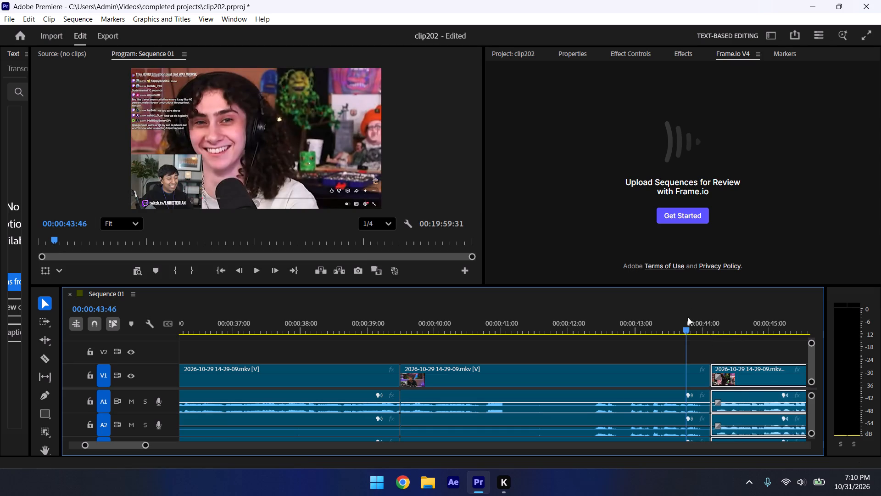
key("space")
left_click_drag(143, 447, 164, 453)
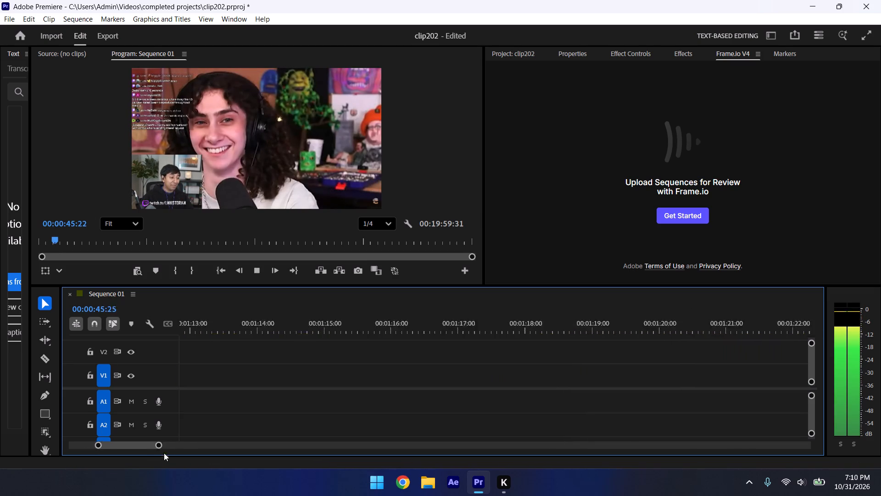
left_click_drag(164, 453, 167, 455)
left_click_drag(150, 446, 162, 449)
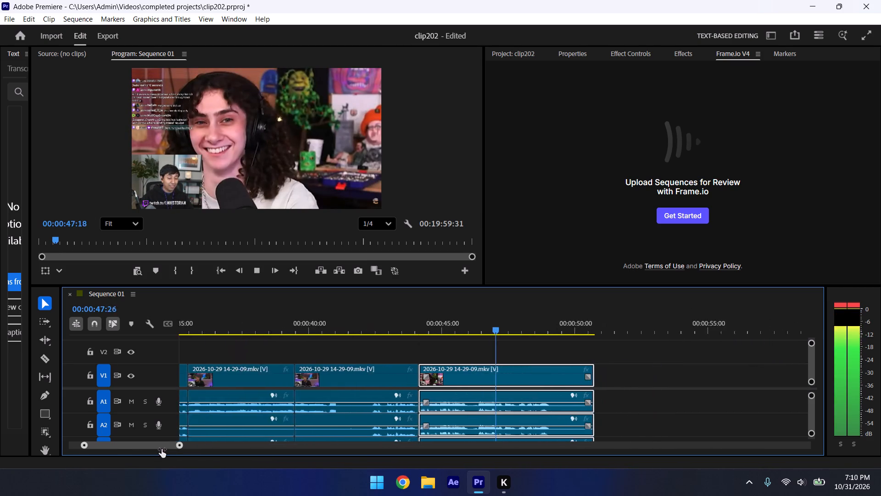
left_click_drag(162, 449, 158, 448)
key("space")
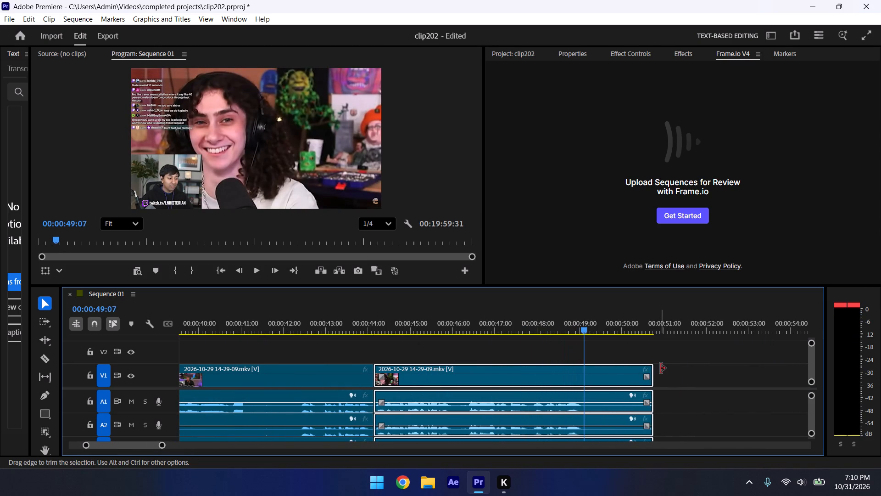
key("ctrl+k")
key("ctrl+s")
Play on to about 00:00:49:37 and delete the leftover piece after the split at 00:00:49:07.
key("space")
key("space")
left_click(616, 383)
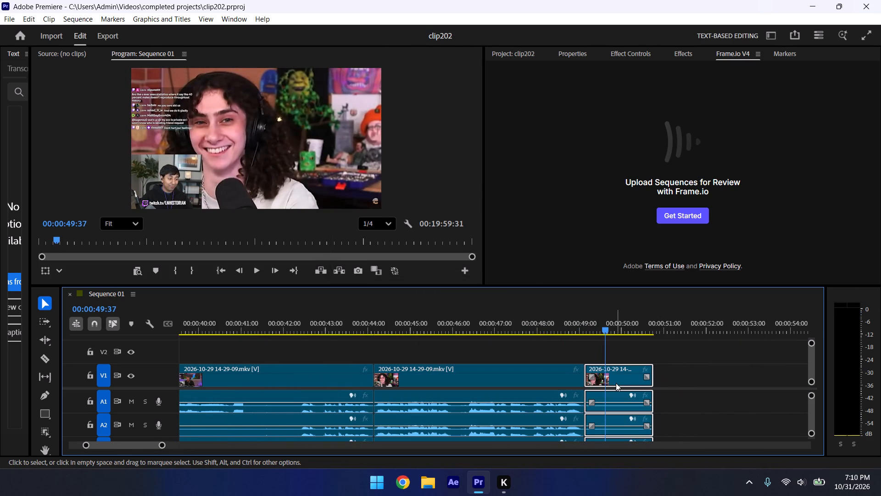
key("Delete")
Move the long remaining clip back toward the edited clips so that it starts at about 00:01:45.
left_click_drag(163, 445, 379, 488)
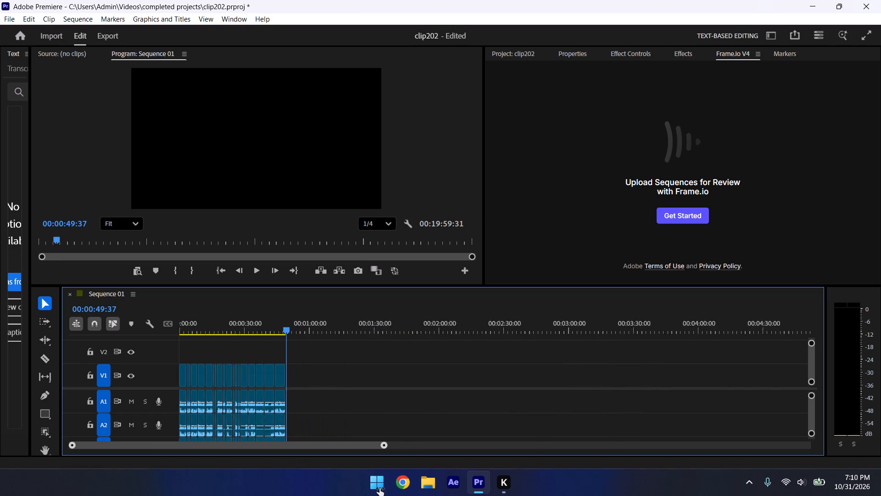
left_click_drag(379, 488, 550, 493)
left_click_drag(622, 375, 341, 386)
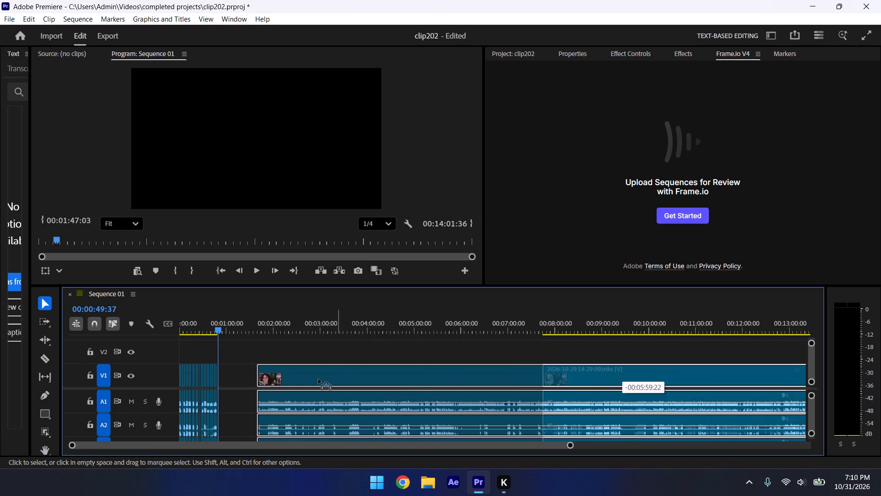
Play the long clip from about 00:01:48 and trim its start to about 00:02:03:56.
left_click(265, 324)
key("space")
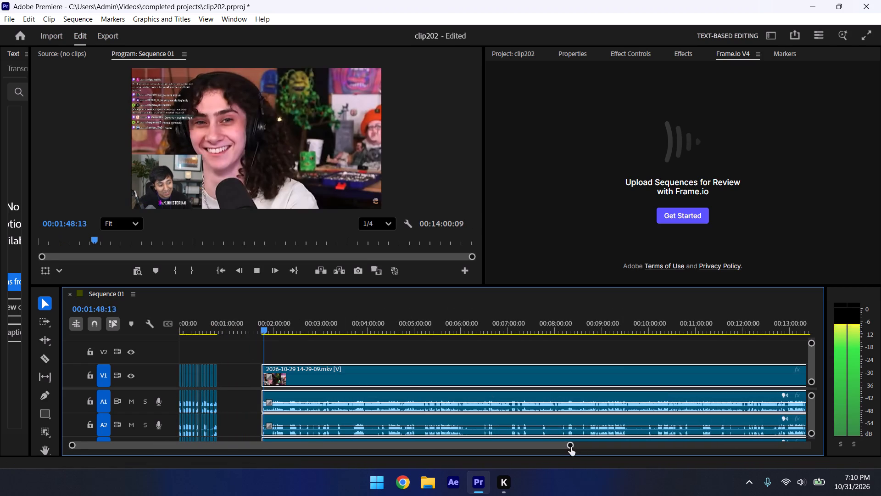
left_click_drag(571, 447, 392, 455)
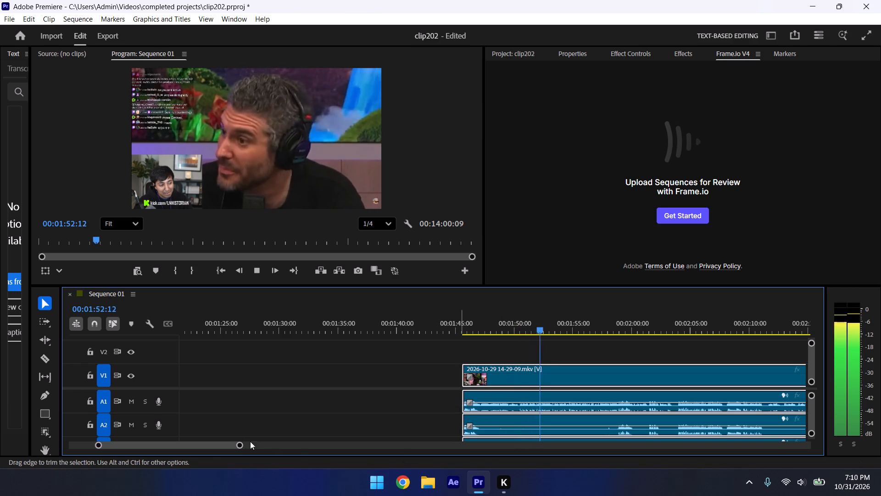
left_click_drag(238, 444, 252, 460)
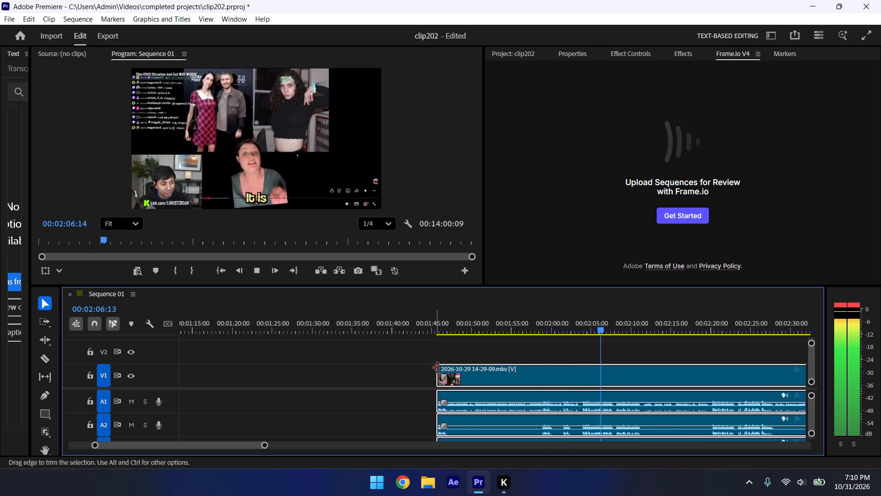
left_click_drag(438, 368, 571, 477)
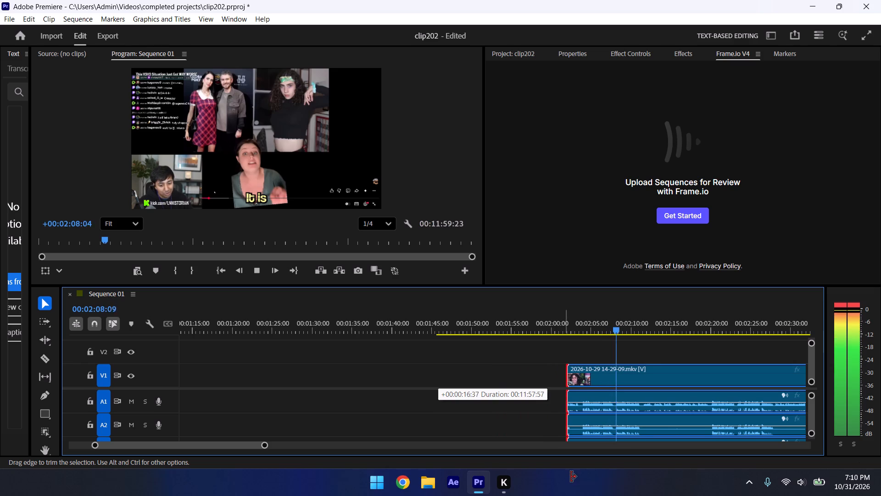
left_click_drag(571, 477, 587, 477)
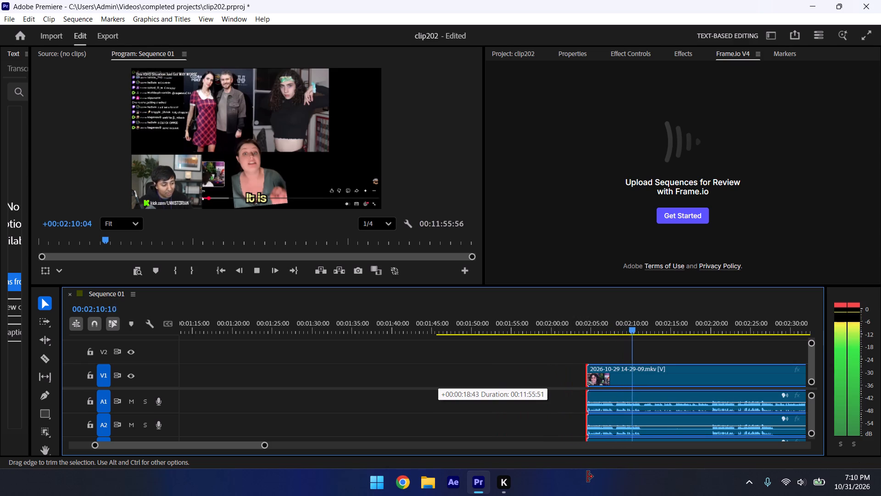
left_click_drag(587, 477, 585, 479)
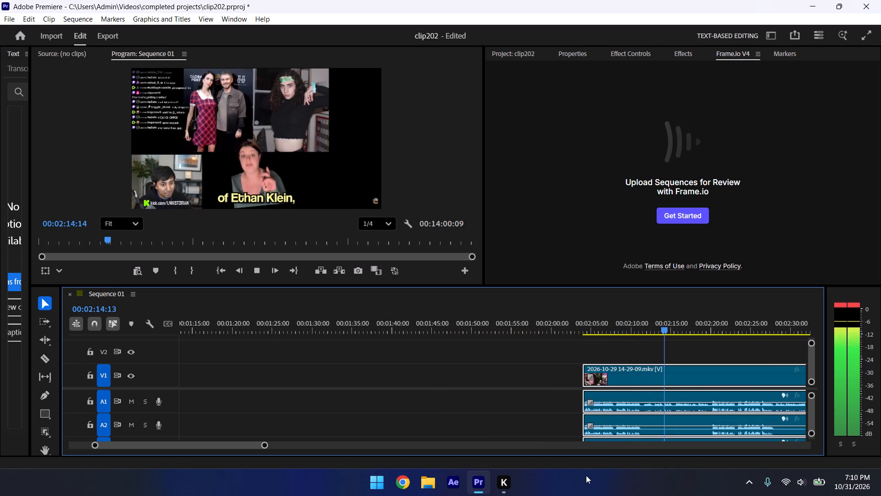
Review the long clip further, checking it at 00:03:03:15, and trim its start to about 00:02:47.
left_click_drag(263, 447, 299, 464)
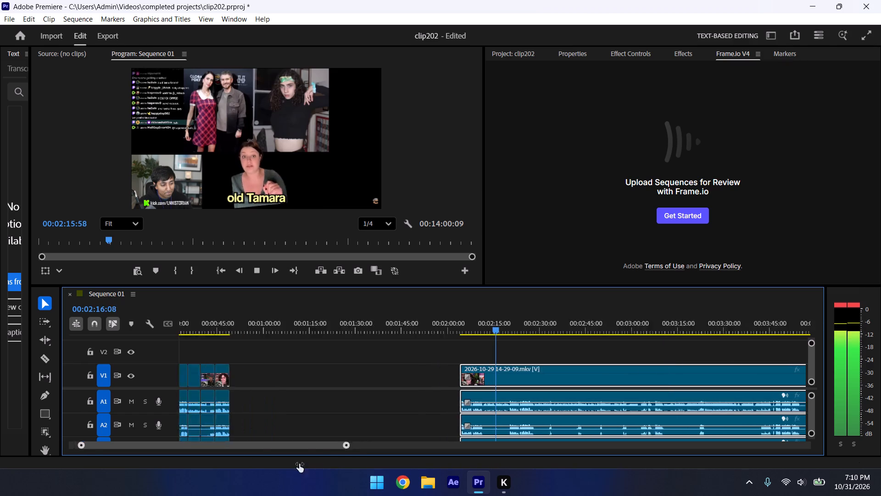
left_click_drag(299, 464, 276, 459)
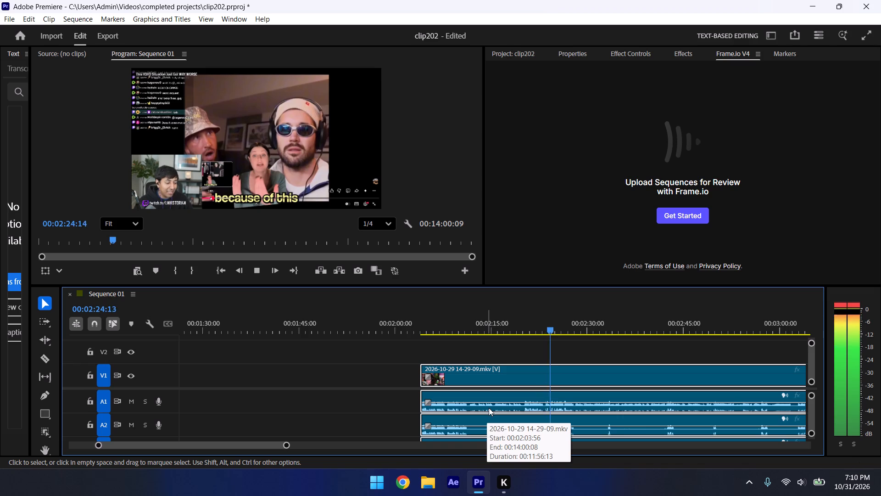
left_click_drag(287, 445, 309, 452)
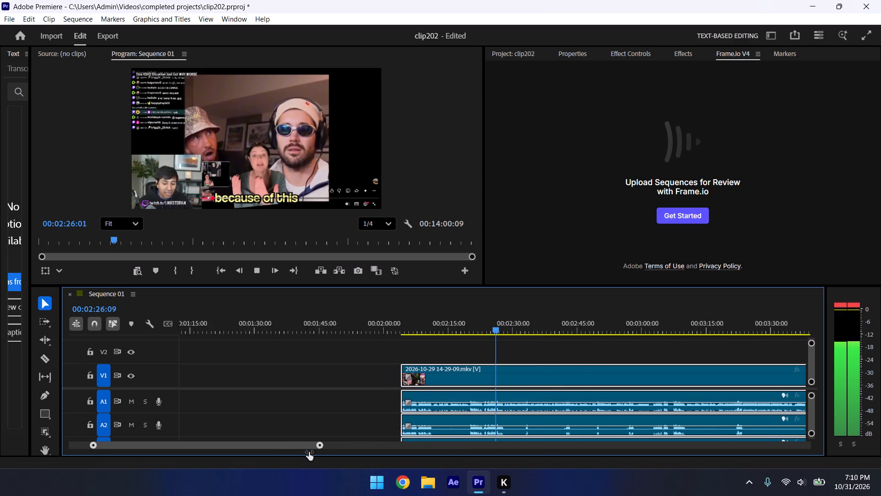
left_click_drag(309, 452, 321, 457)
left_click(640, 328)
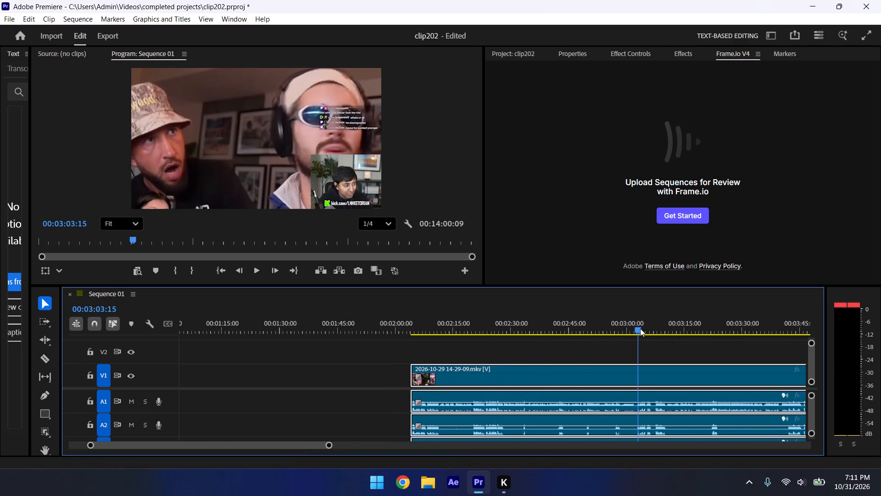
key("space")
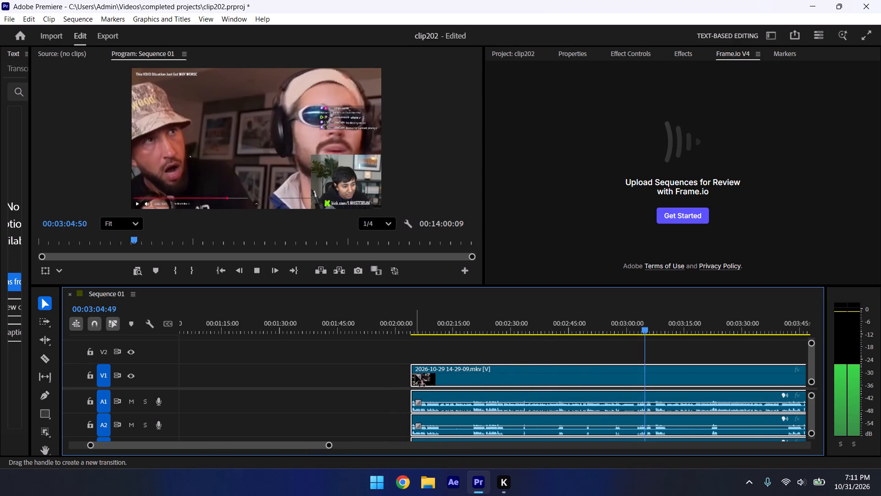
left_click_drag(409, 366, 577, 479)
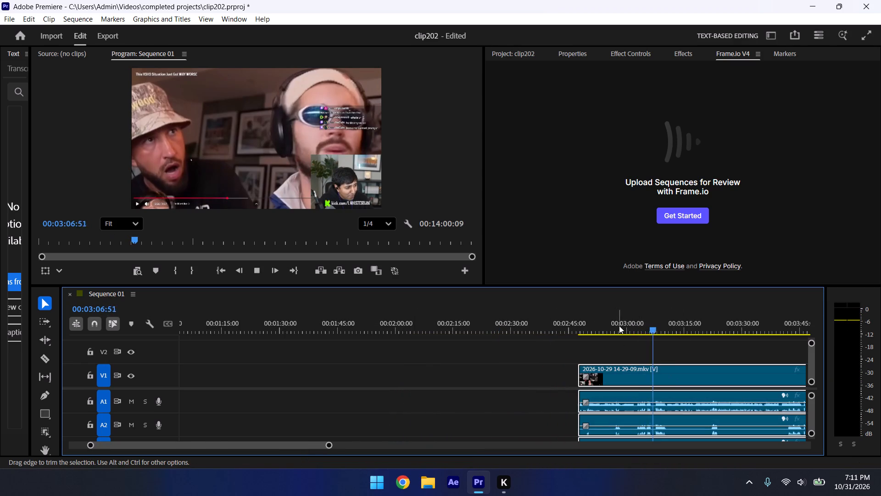
Review the long clip's footage from about 00:02:59, 00:03:13 and 00:03:41 to find where usable content begins.
left_click(627, 327)
key("space")
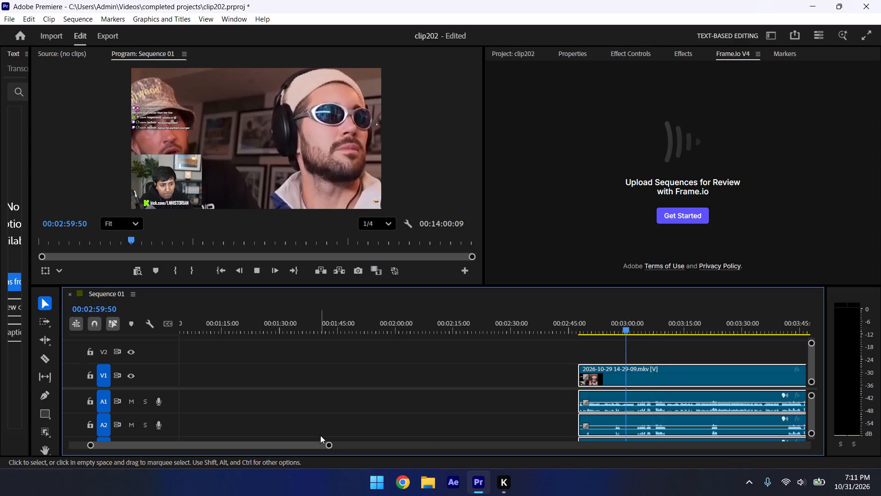
left_click_drag(328, 447, 293, 455)
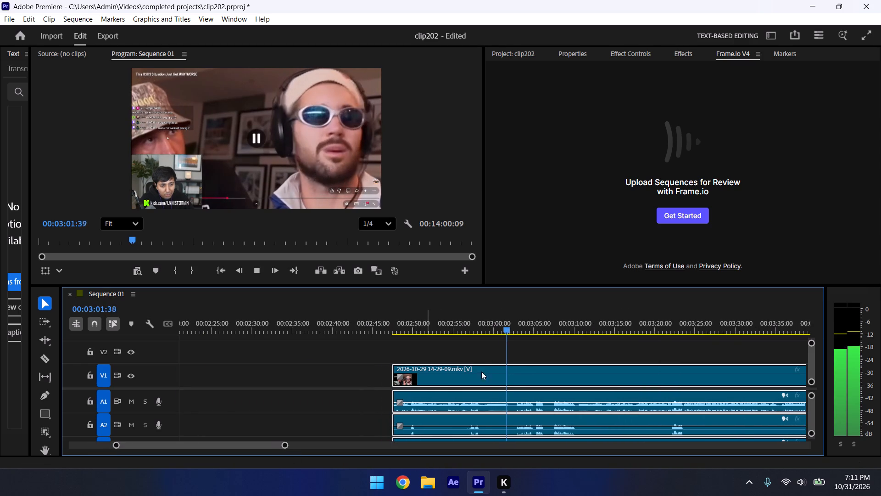
left_click(600, 317)
key("space")
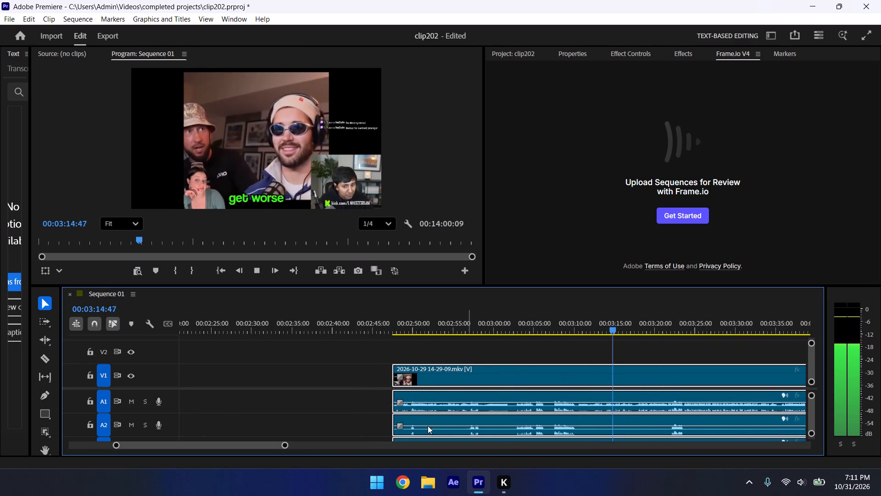
left_click_drag(286, 445, 304, 460)
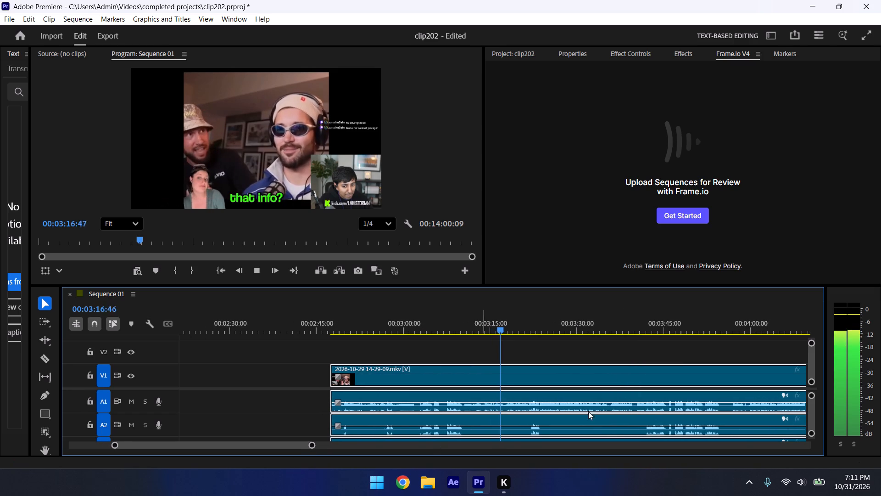
left_click(645, 326)
key("space")
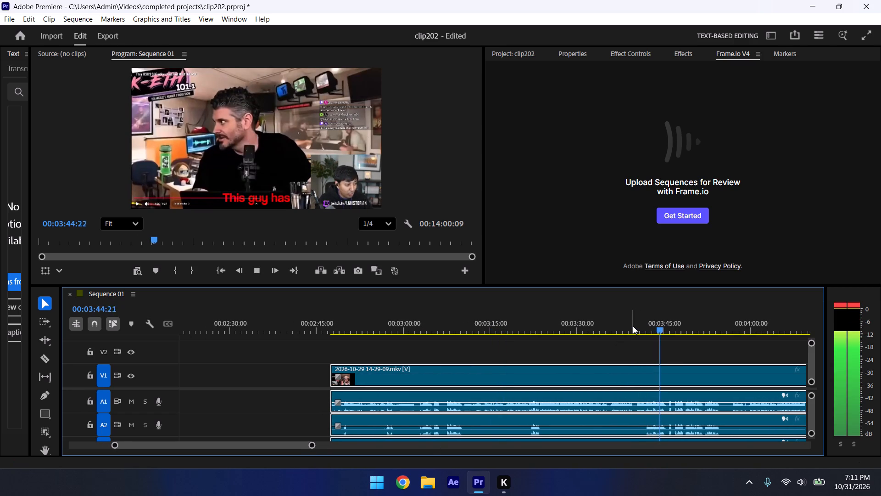
Replay the passage between about 00:03:34 and 00:03:49 to judge whether to keep it.
left_click(633, 326)
key("space")
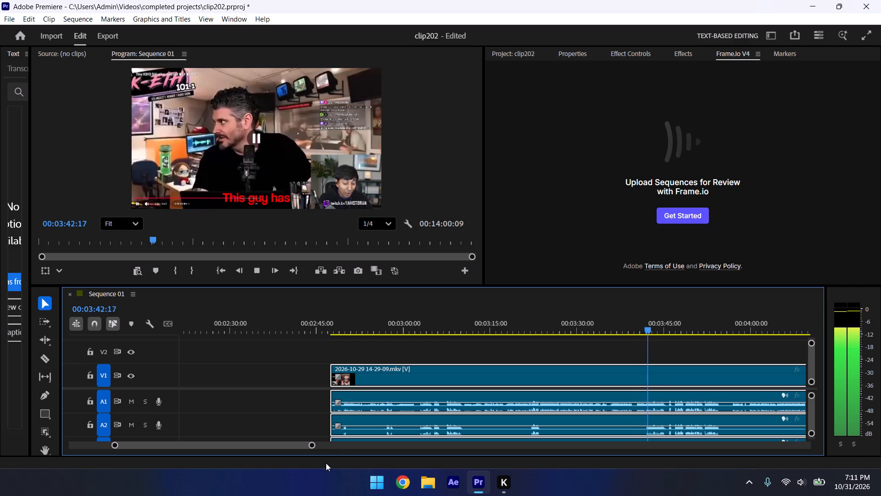
left_click(618, 334)
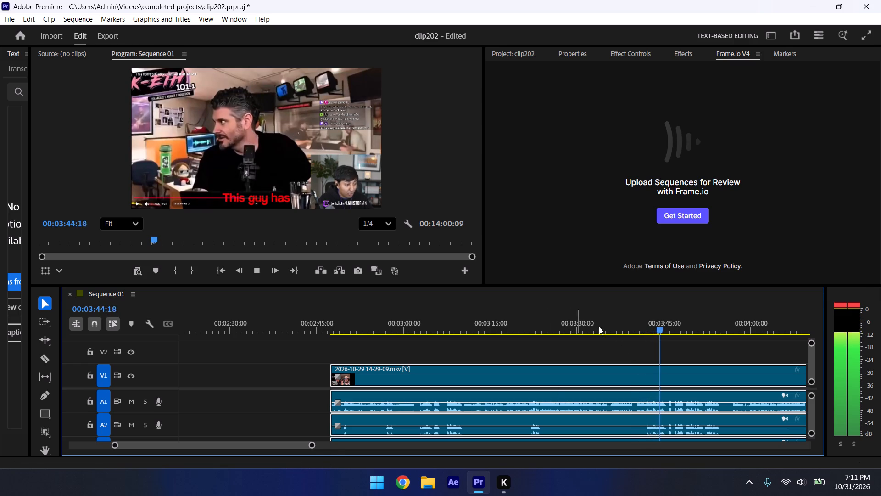
left_click(605, 326)
key("space")
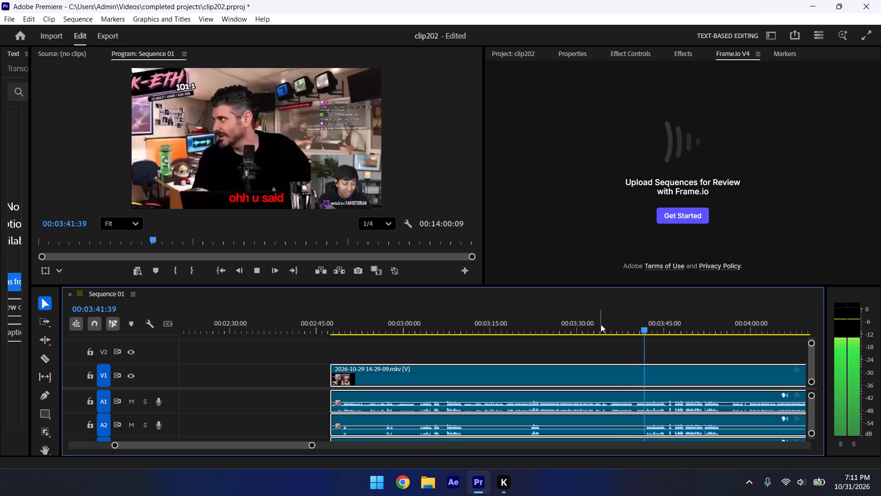
left_click_drag(672, 327, 668, 325)
key("space")
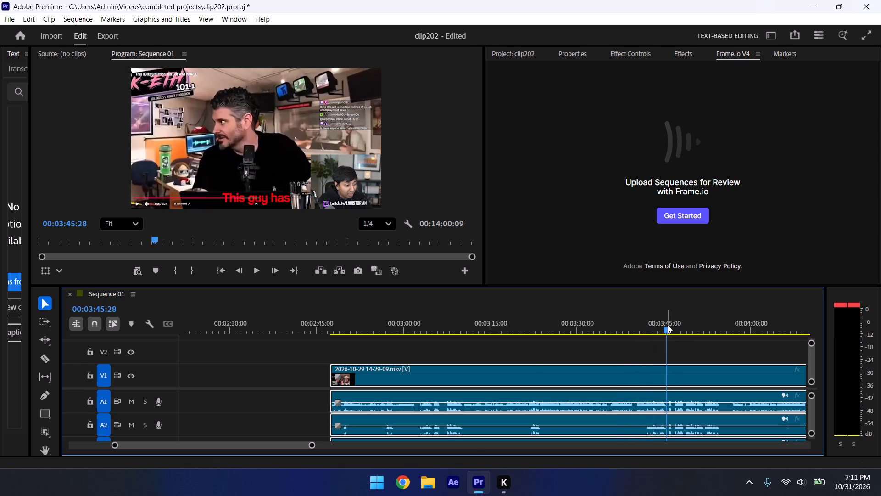
left_click(686, 323)
key("space")
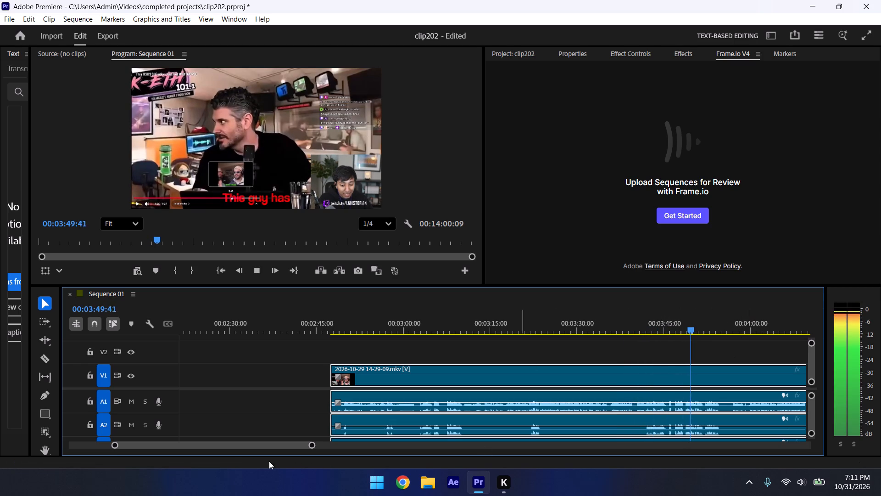
Play the long clip from about 00:04:26 and trim its start to about 00:04:20.
left_click_drag(312, 444, 439, 485)
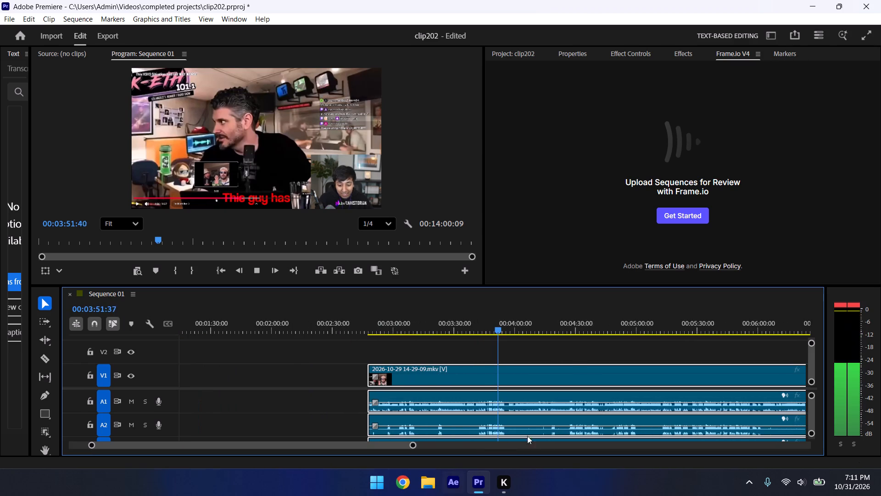
left_click(569, 327)
key("space")
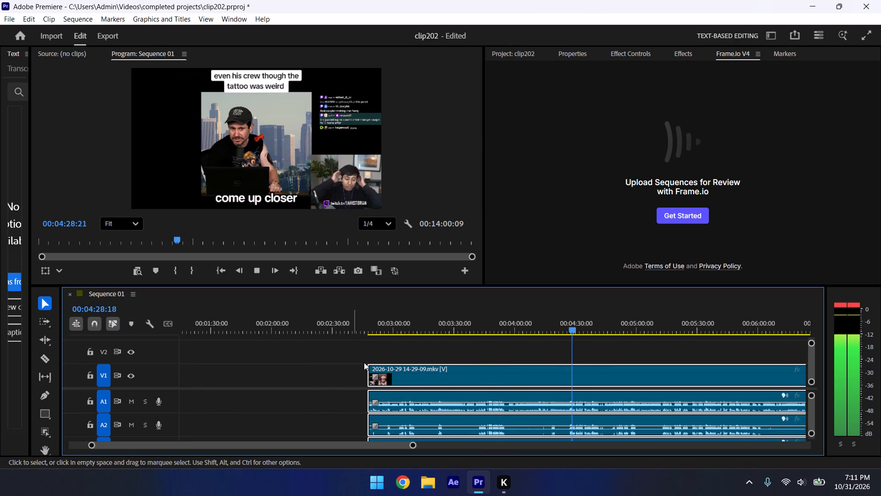
left_click_drag(369, 369, 552, 480)
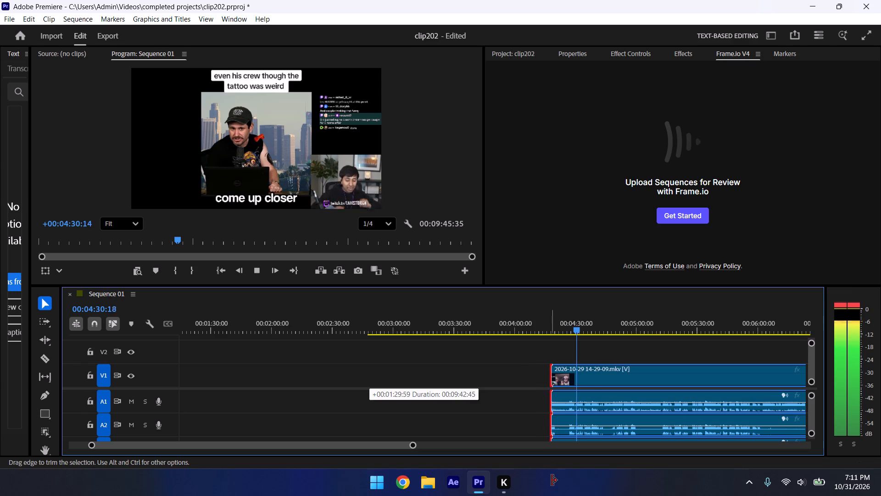
left_click_drag(552, 480, 557, 484)
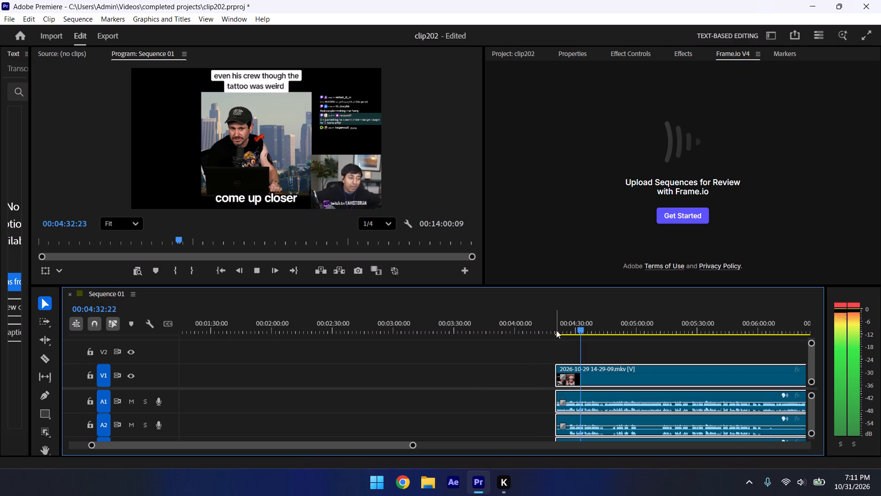
Replay the opening of the long clip from about 00:04:20 to check its footage and playback.
left_click(556, 329)
key("space")
left_click_drag(411, 441, 368, 439)
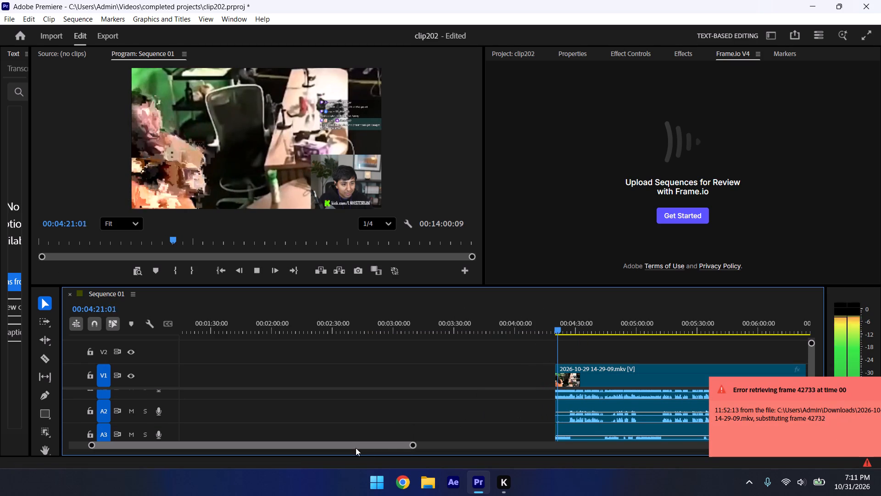
left_click_drag(412, 445, 335, 453)
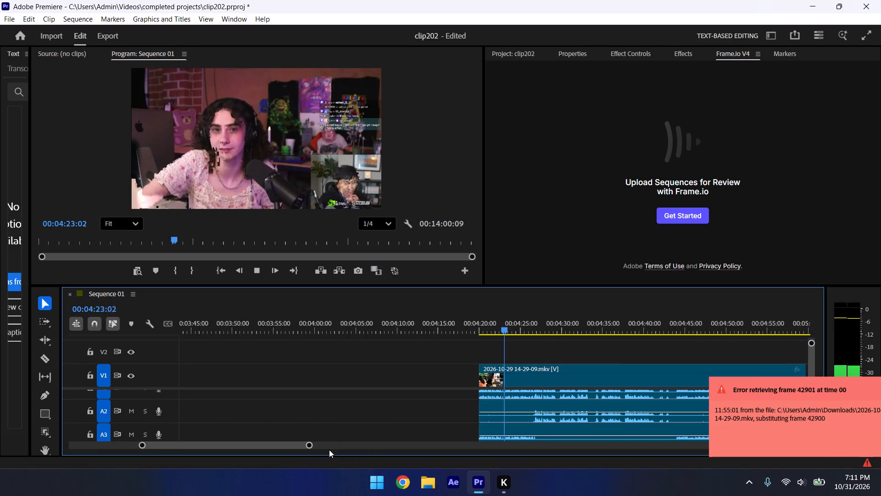
key("space")
key("space")
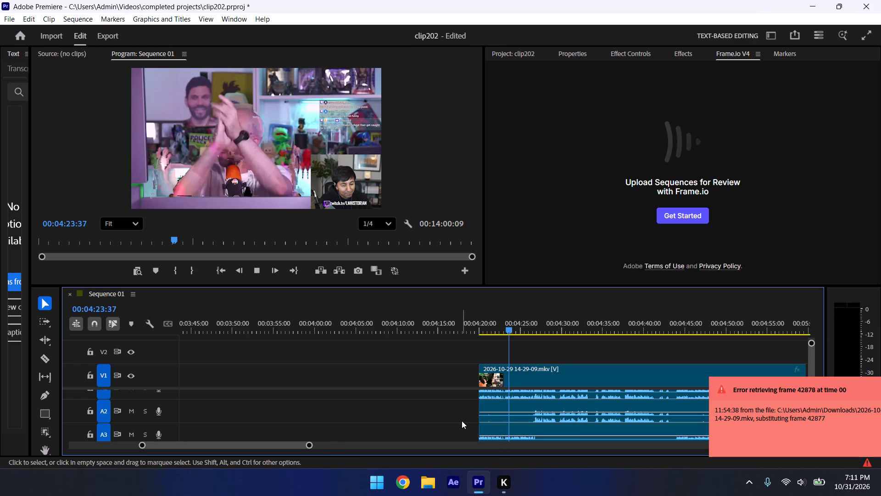
key("space")
Check the long clip's picture and playback at several points between about 00:04:24 and 00:04:27.
left_click(535, 351)
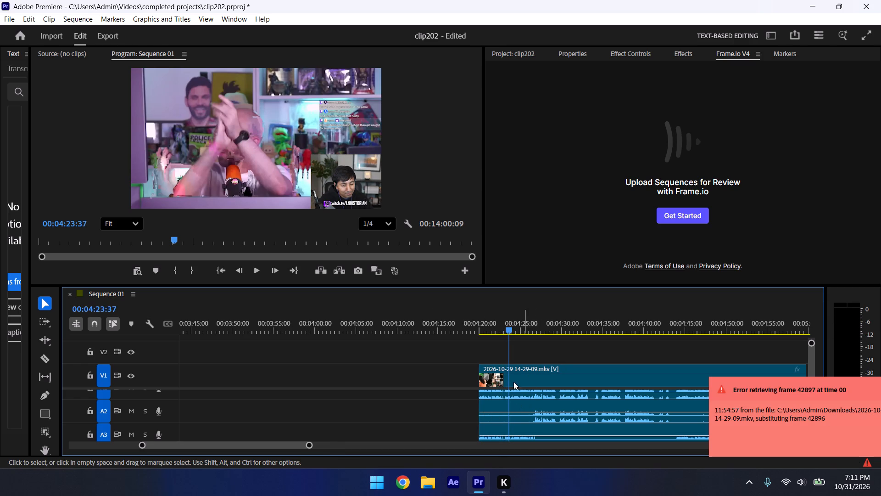
left_click(520, 375)
key("space")
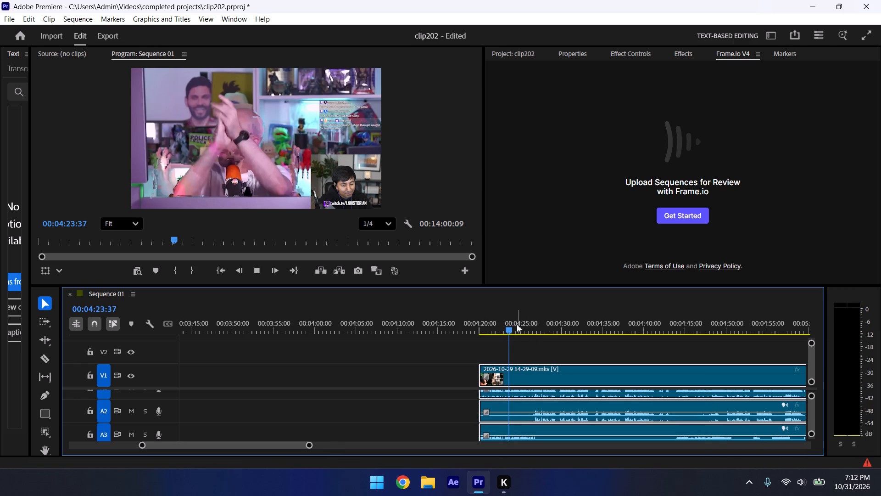
left_click(517, 324)
key("space")
left_click(532, 330)
key("space")
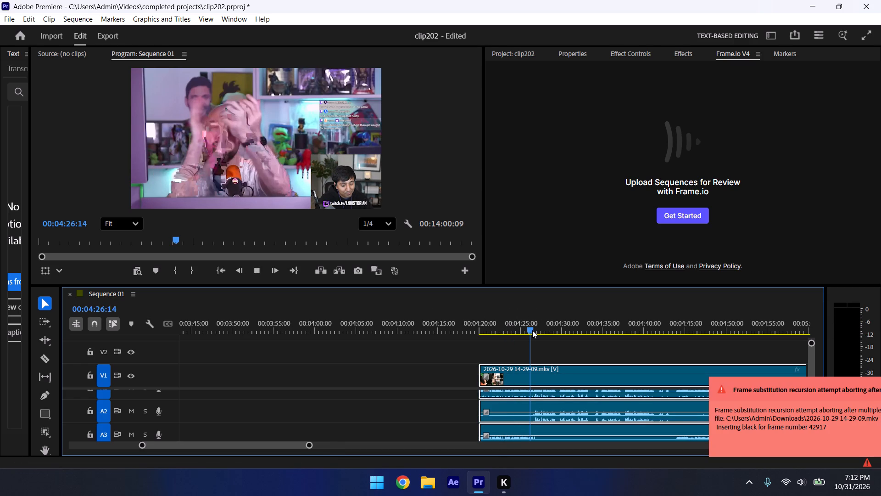
left_click(533, 326)
key("space")
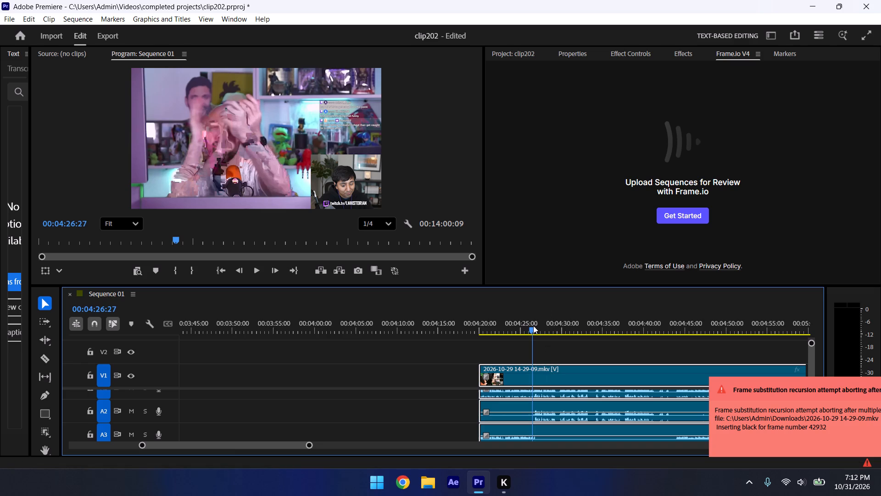
key("space")
left_click(541, 331)
key("space")
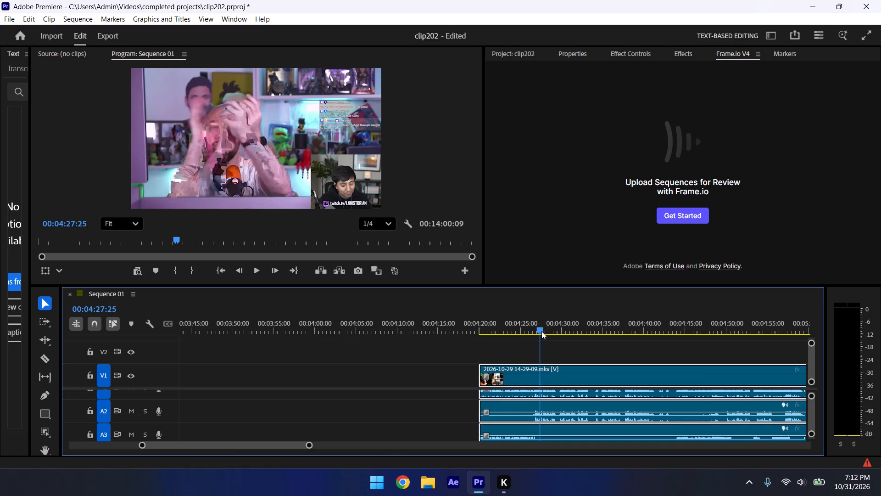
key("space")
left_click(509, 355)
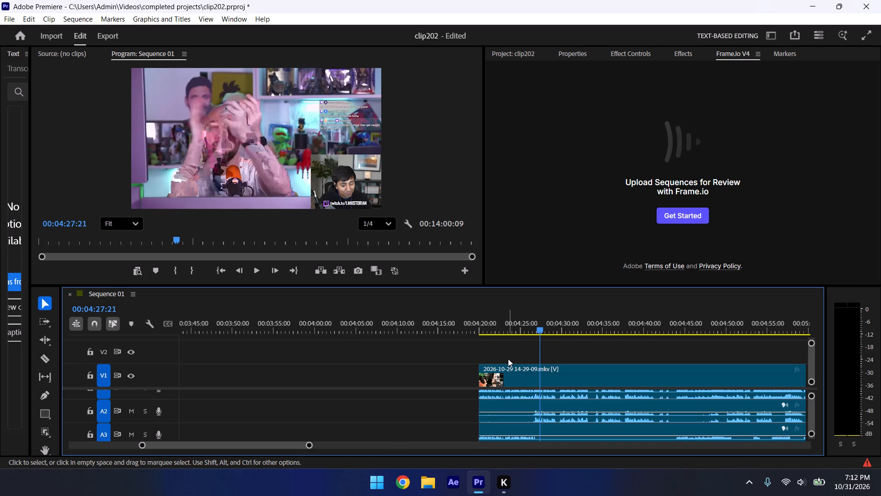
Examine the logged frame-retrieval errors in the events list and close it.
left_click(867, 460)
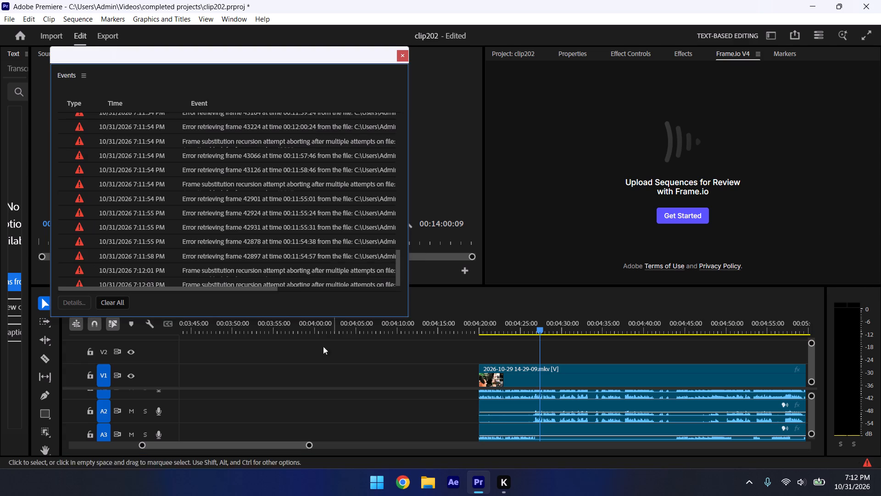
scroll(259, 268, "up", 20)
scroll(259, 268, "up", 10)
left_click(400, 59)
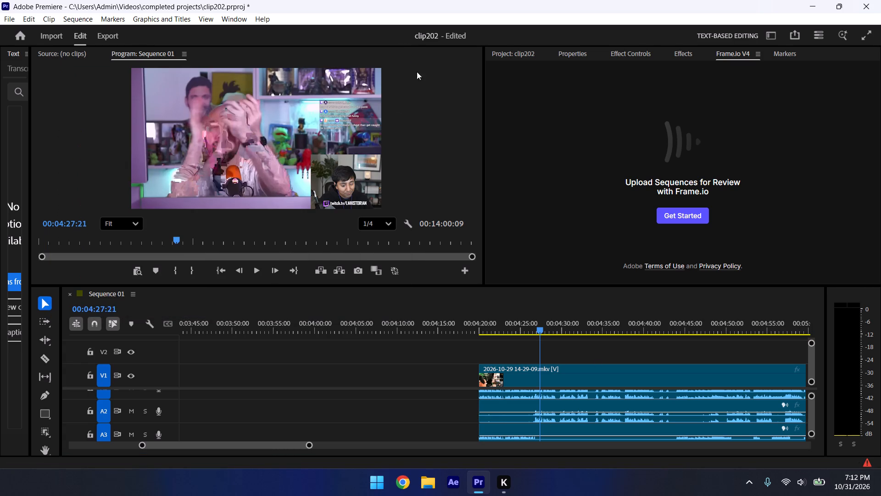
Test the long clip's playback from about 00:04:28, 00:04:36 and 00:04:45 for a frozen picture.
left_click(547, 321)
key("space")
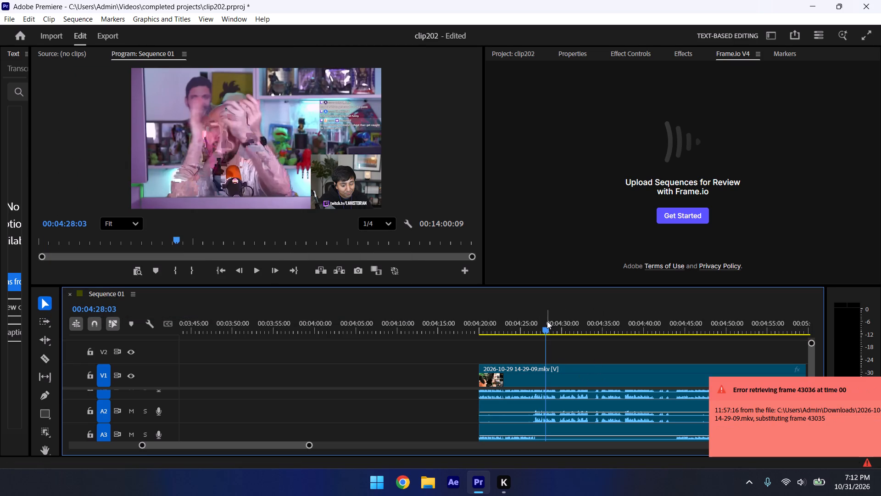
left_click(610, 320)
key("space")
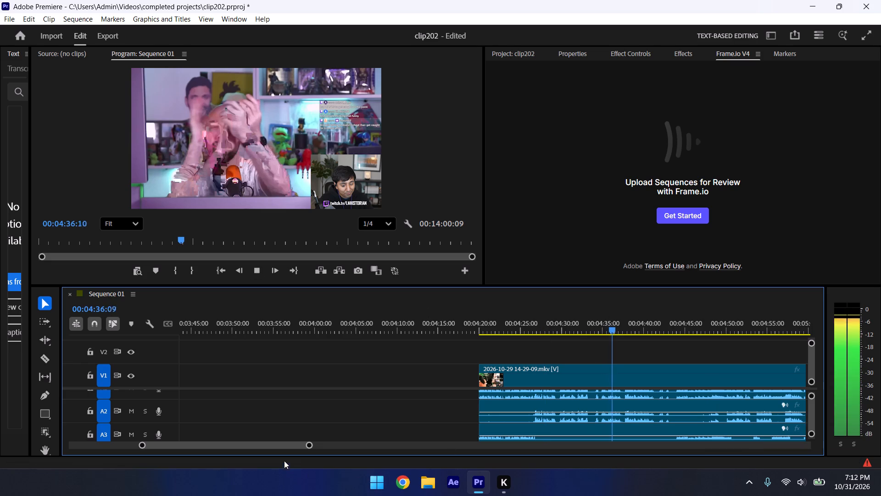
left_click_drag(309, 447, 335, 470)
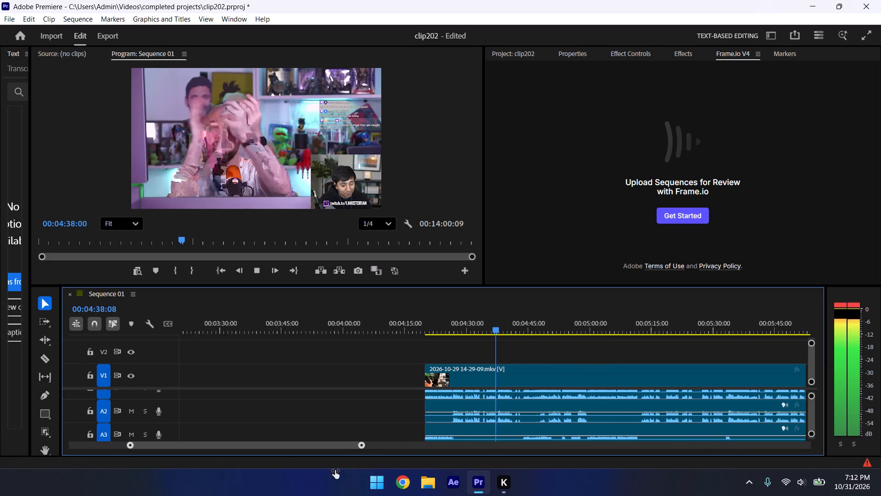
left_click_drag(335, 470, 329, 467)
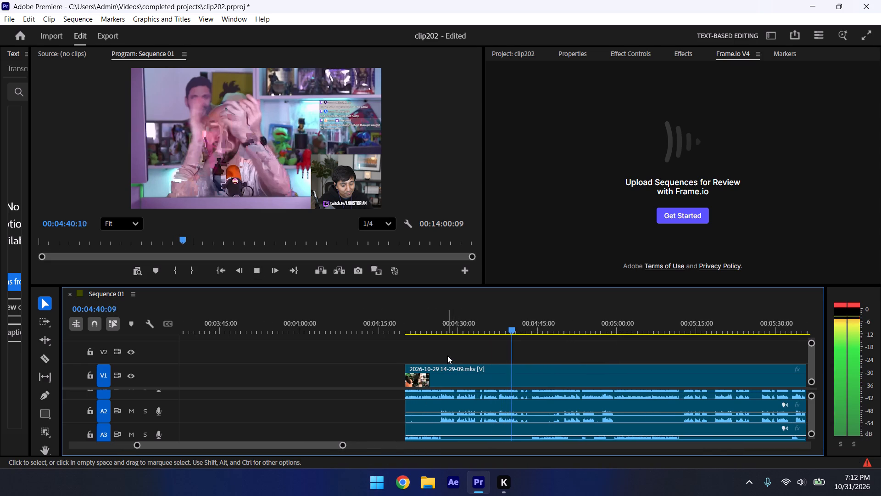
left_click(543, 322)
key("space")
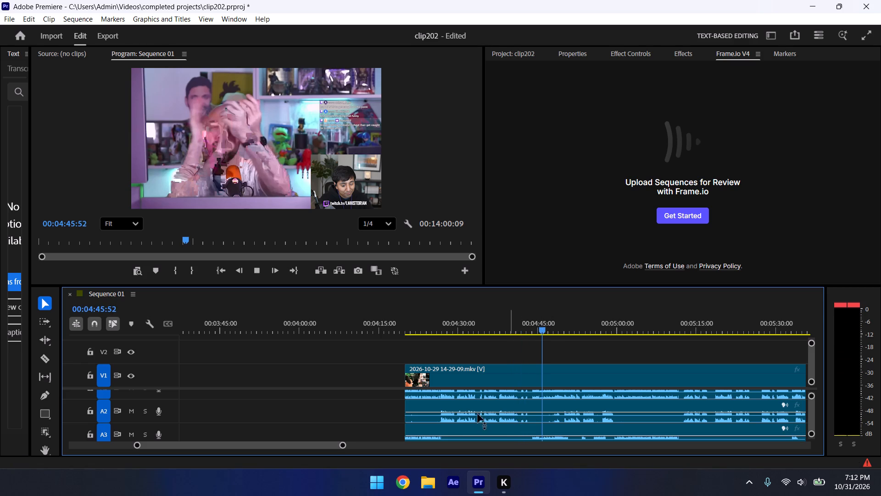
key("space")
left_click(382, 226)
left_click(382, 226)
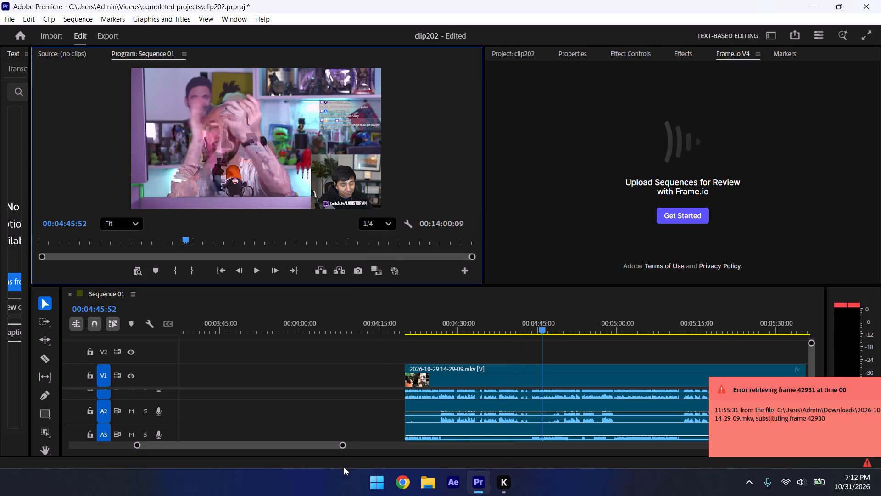
Save the clip202 project and close Adobe Premiere.
left_click_drag(340, 444, 610, 492)
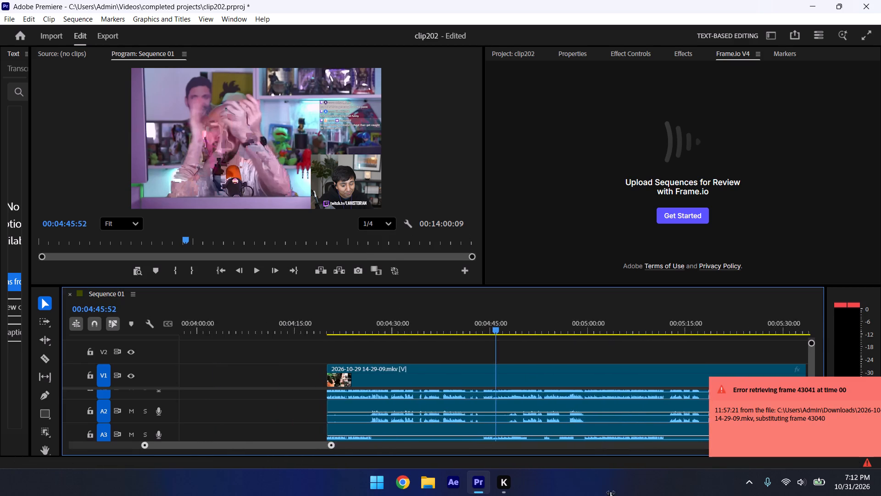
left_click_drag(610, 492, 644, 495)
key("ctrl+s")
left_click(880, 0)
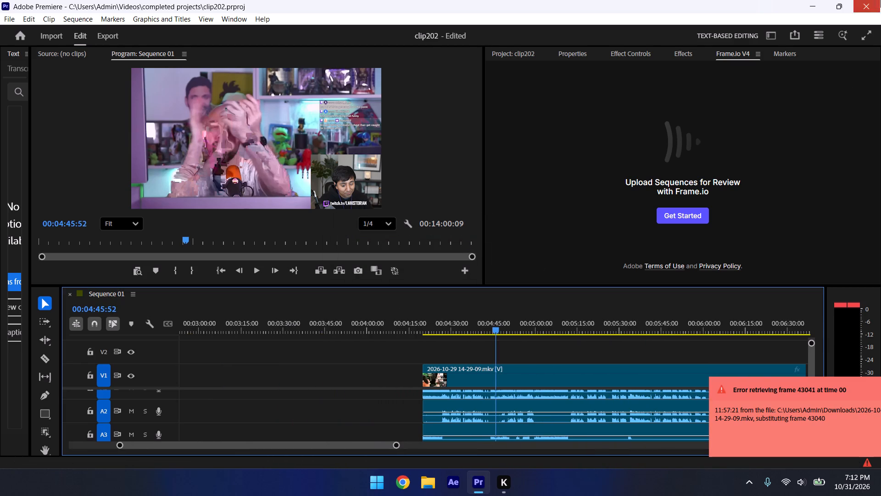
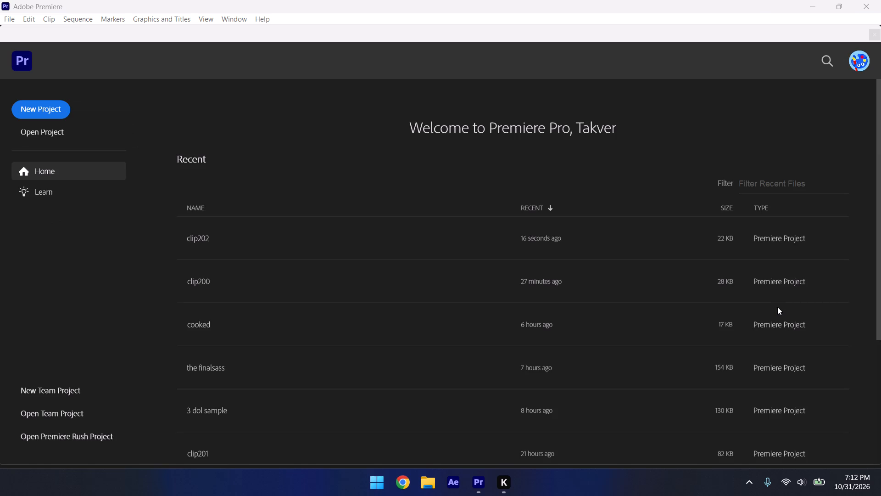
Reopen the recent clip202 project.
left_click(197, 239)
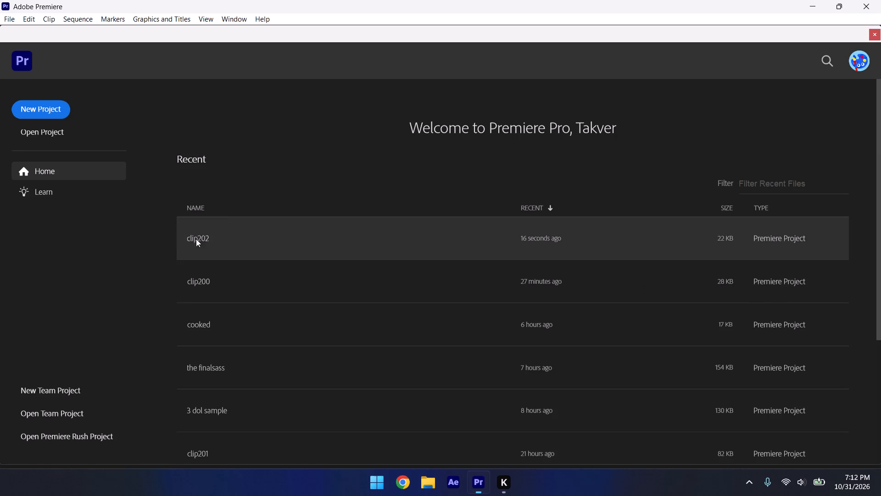
left_click(196, 239)
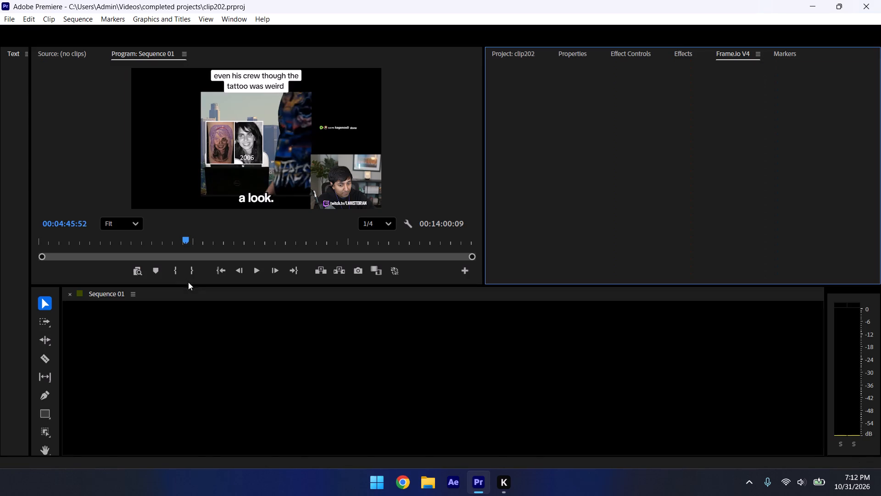
Play the long clip from 00:04:45 and trim its start, video and audio together, forward to about 00:04:43.
left_click_drag(438, 447, 450, 460)
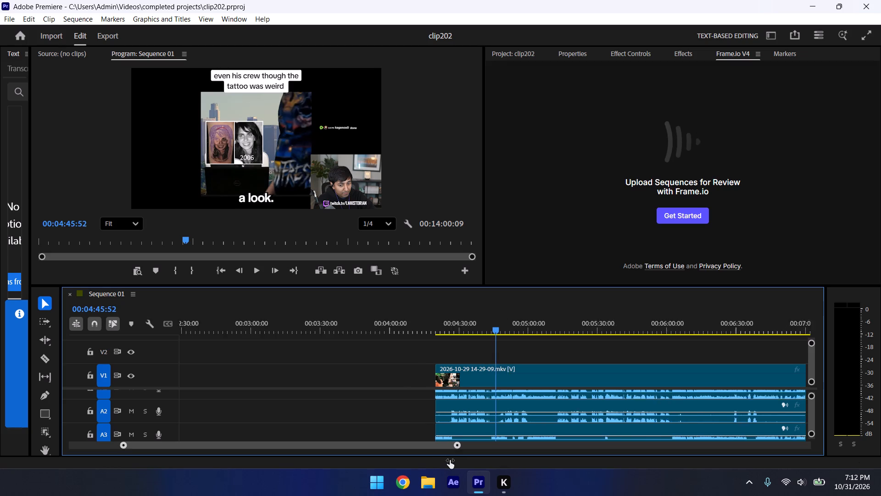
left_click_drag(450, 460, 412, 455)
key("space")
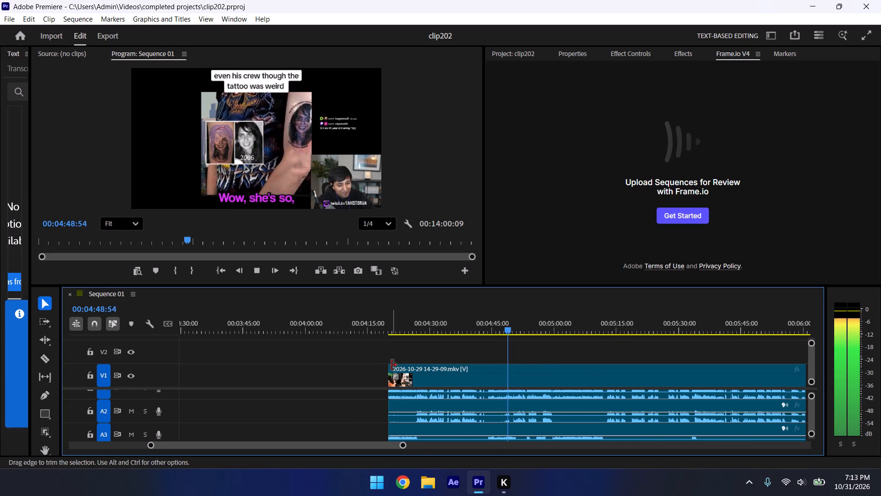
left_click_drag(391, 365, 489, 472)
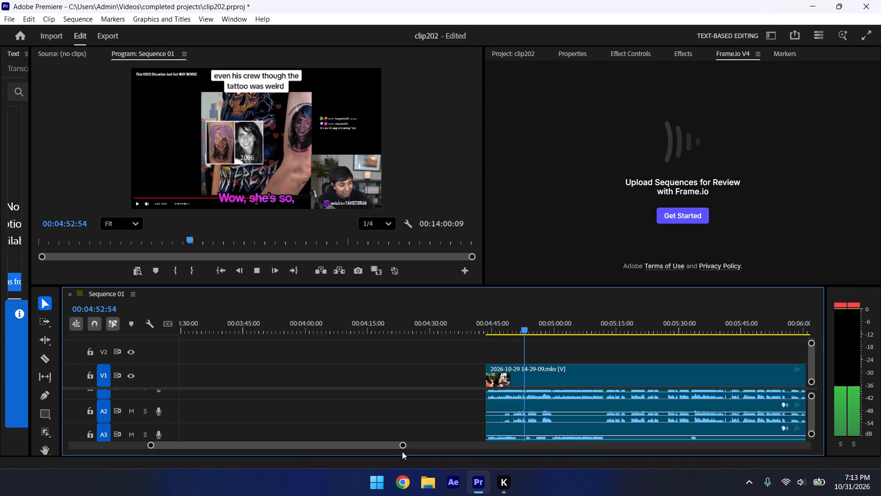
Replay the long clip from about 00:04:50 and 00:04:45, and trim its start to about 00:04:46.
left_click_drag(404, 449, 354, 463)
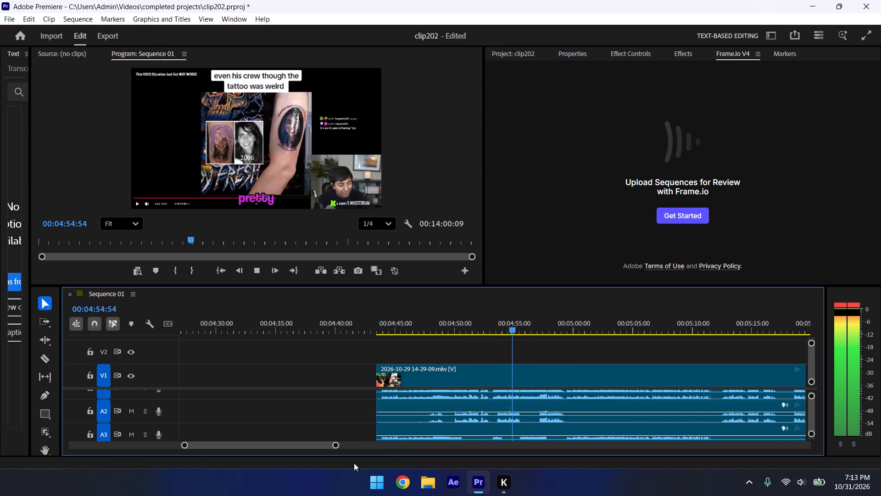
left_click(465, 325)
left_click(455, 325)
key("space")
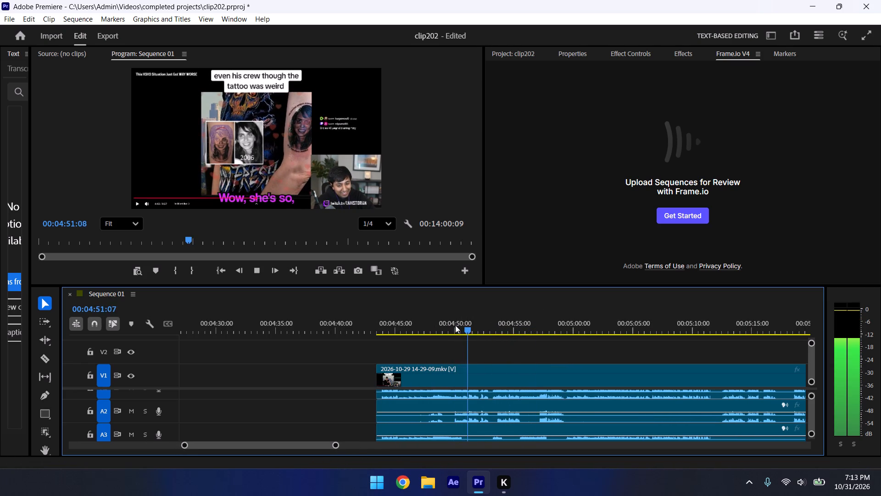
left_click(405, 318)
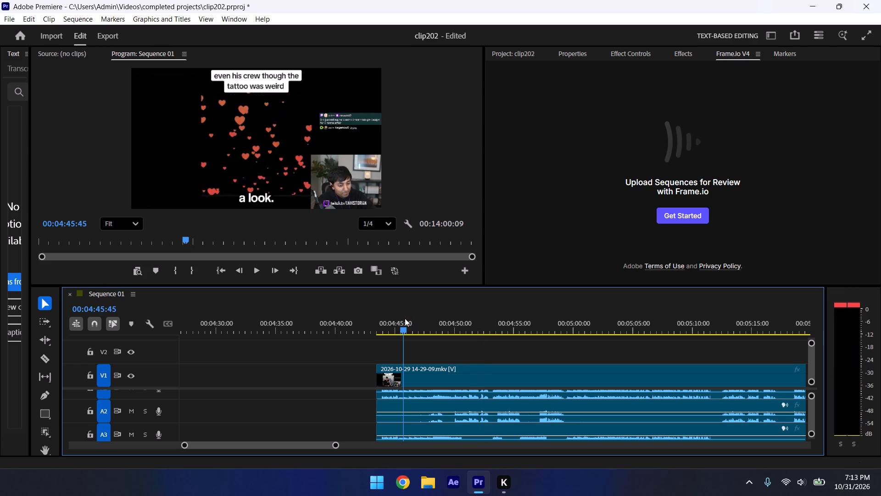
key("space")
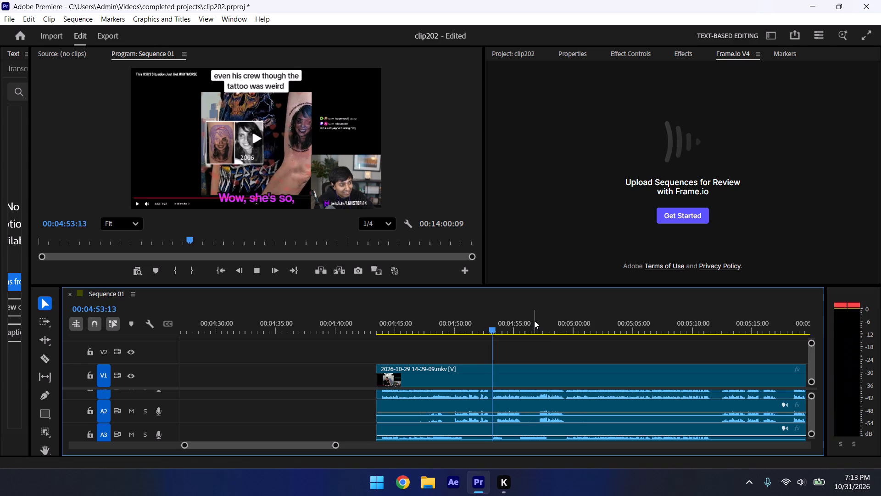
left_click_drag(374, 372, 406, 389)
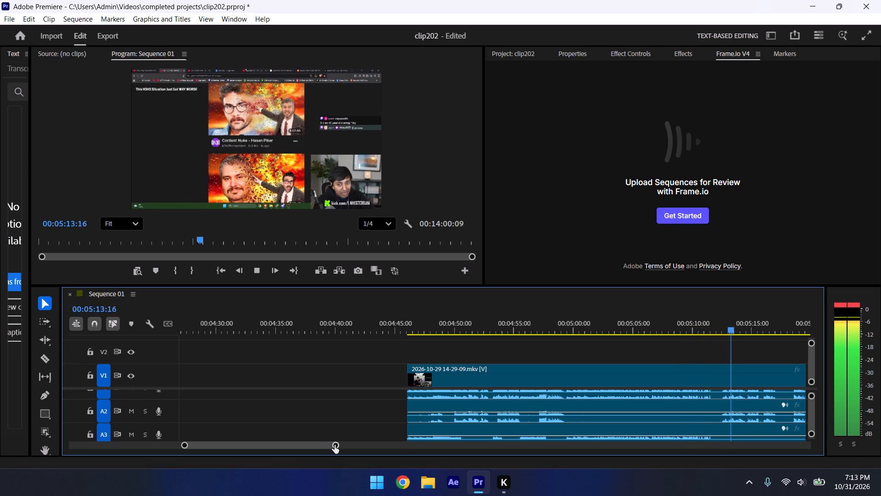
Trim the start of the long clip forward to about 00:05:13 while playback continues.
left_click_drag(338, 445, 351, 464)
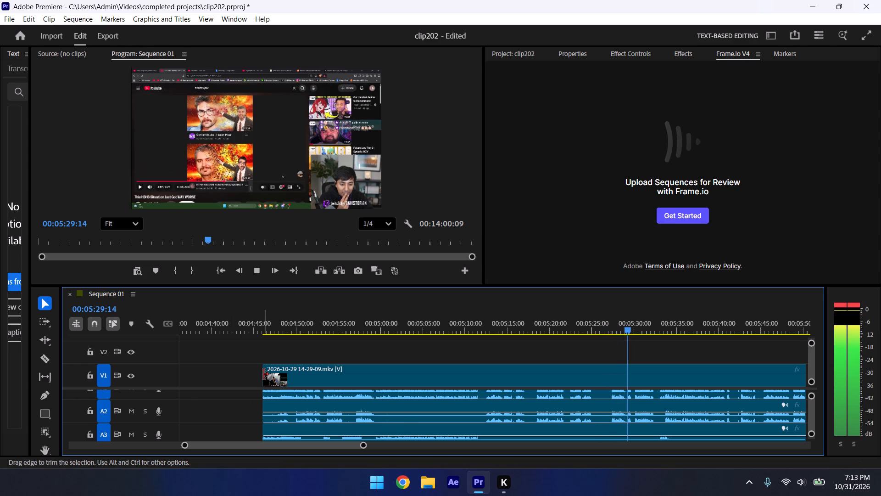
left_click_drag(263, 374, 486, 489)
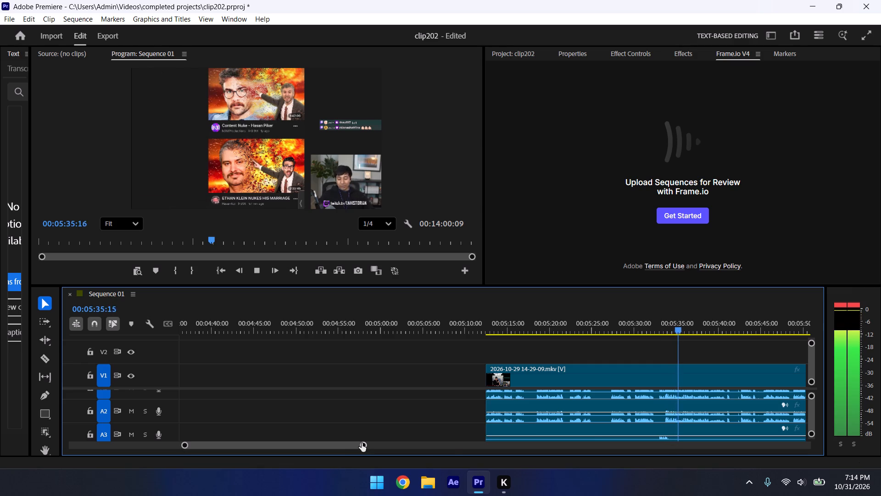
Trim the start of the long clip forward to about 00:05:43 as playback moves on.
left_click_drag(362, 443, 394, 451)
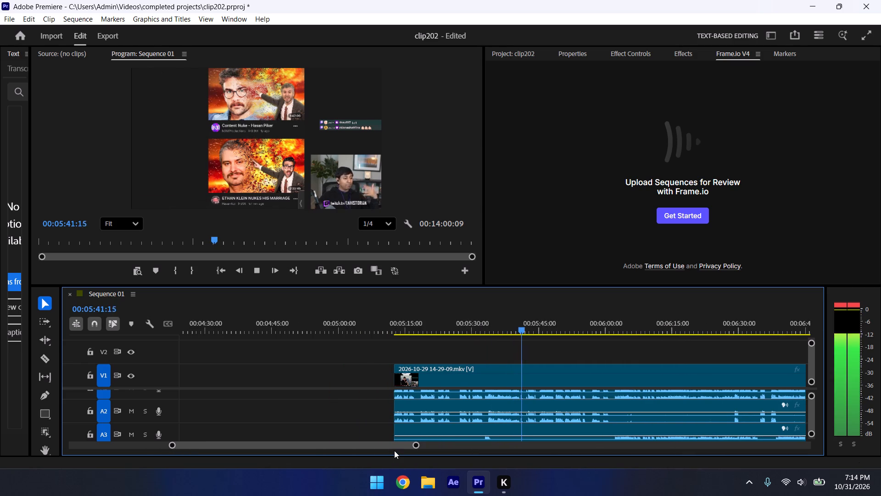
left_click_drag(415, 448, 430, 459)
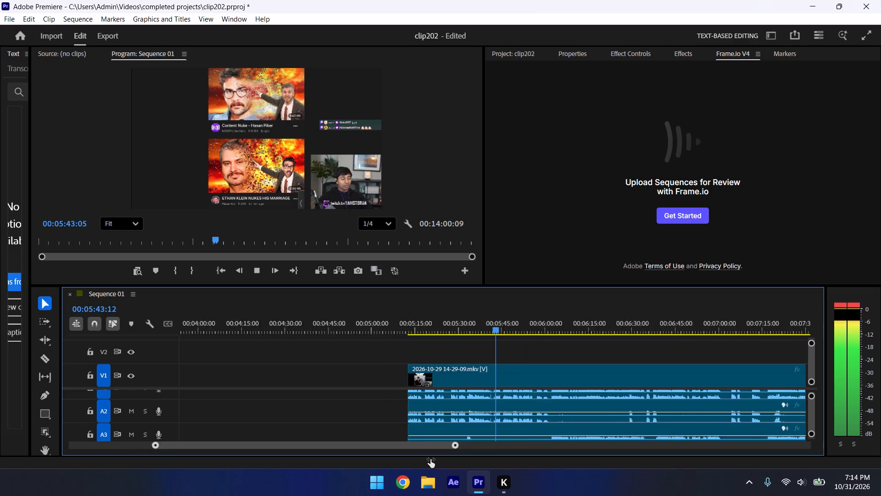
left_click_drag(430, 459, 405, 448)
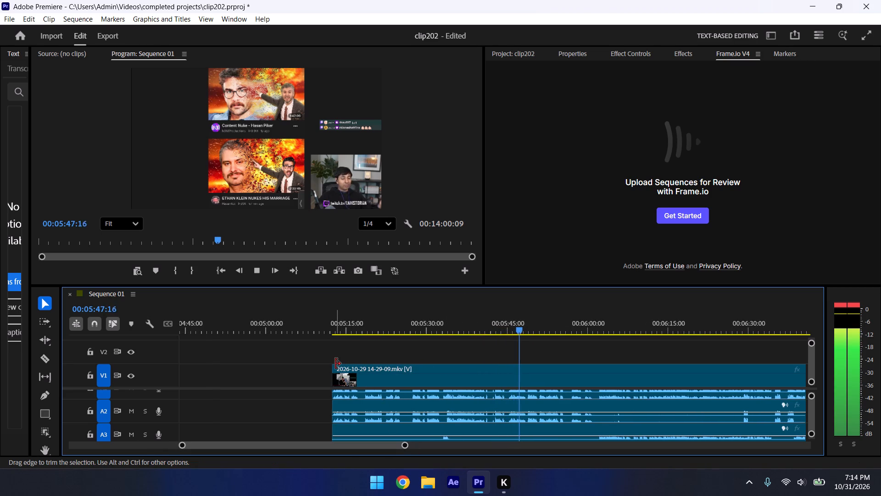
left_click_drag(335, 364, 497, 442)
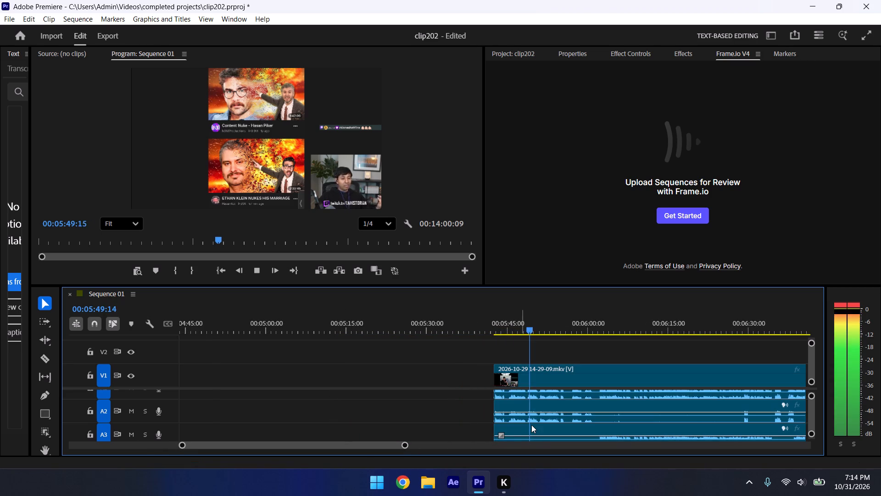
Skip playback ahead to 00:06:01 and trim the start of the long clip to about 00:06:01.
left_click(597, 331)
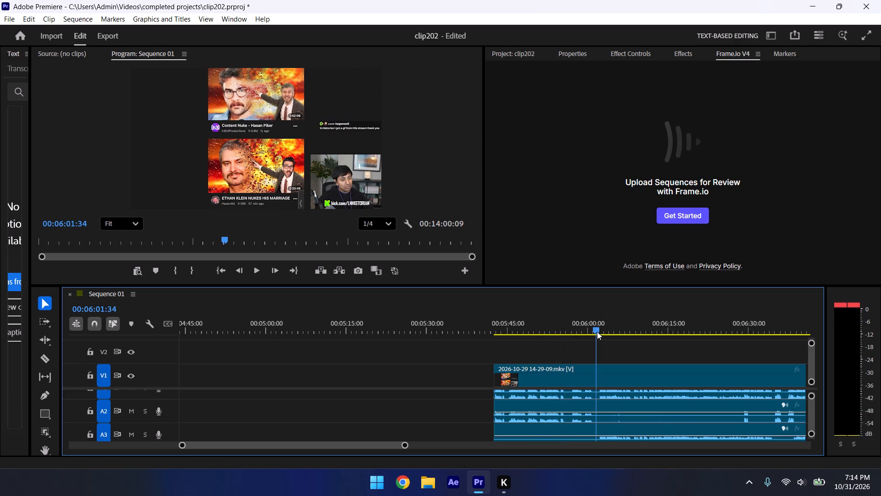
key("space")
type("v")
left_click_drag(494, 372, 582, 451)
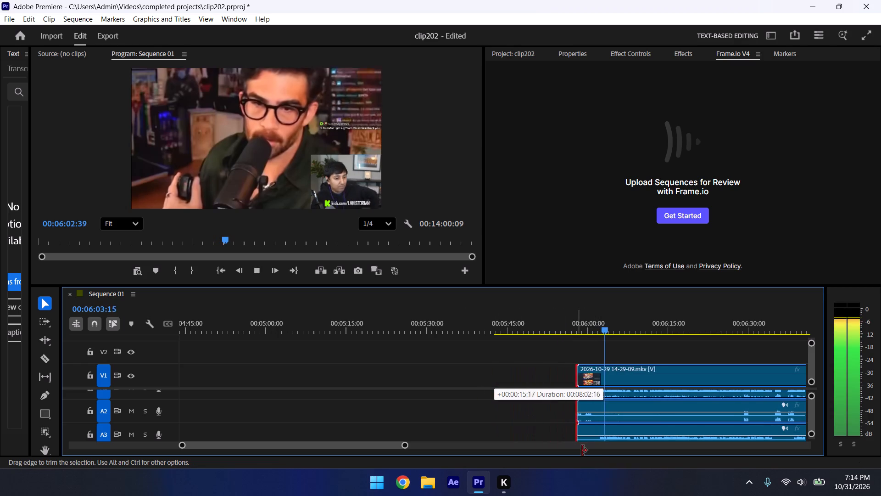
left_click_drag(582, 451, 592, 461)
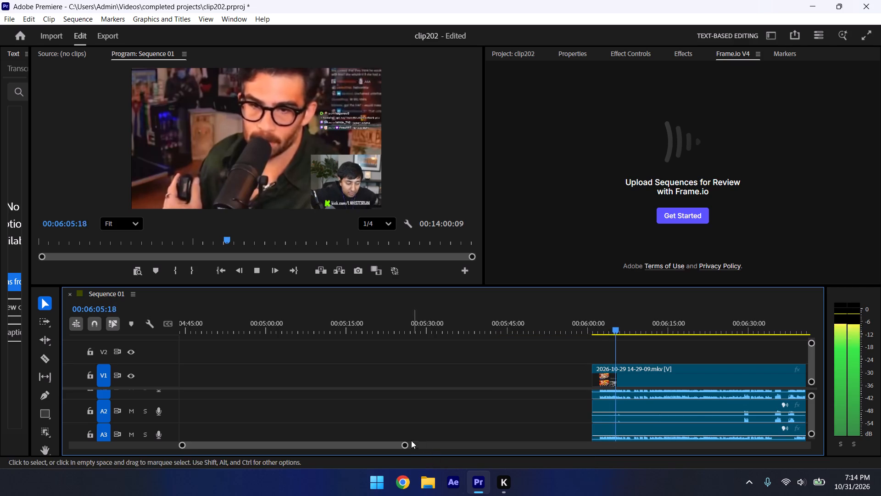
Play the long clip on to about 00:07:17 and trim its start forward to about 00:07:11.
left_click_drag(402, 447, 467, 479)
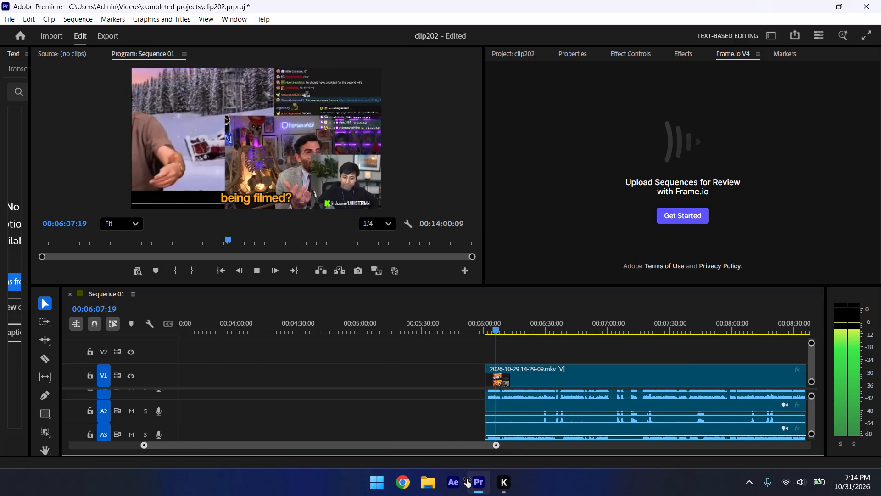
left_click_drag(467, 479, 462, 477)
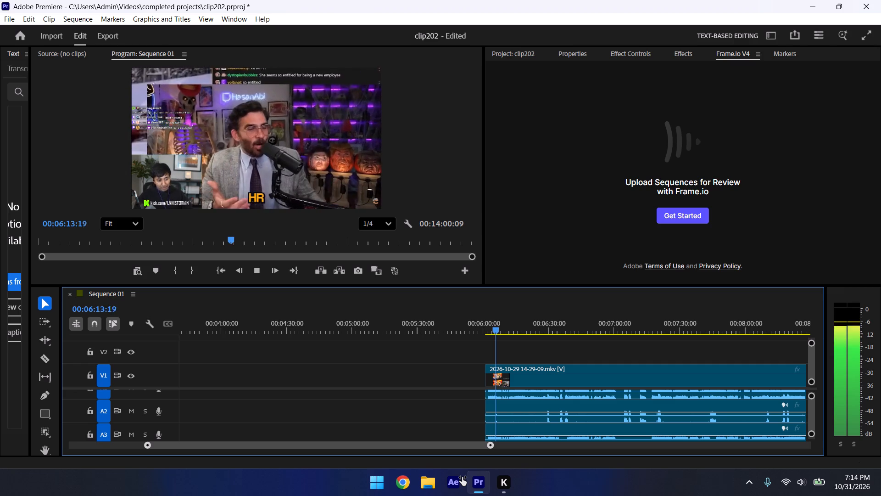
left_click_drag(462, 477, 459, 477)
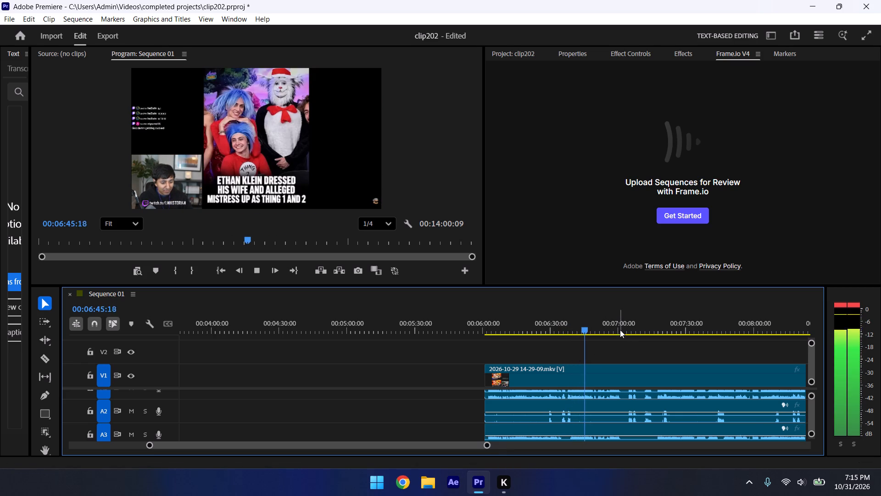
left_click_drag(484, 446, 438, 454)
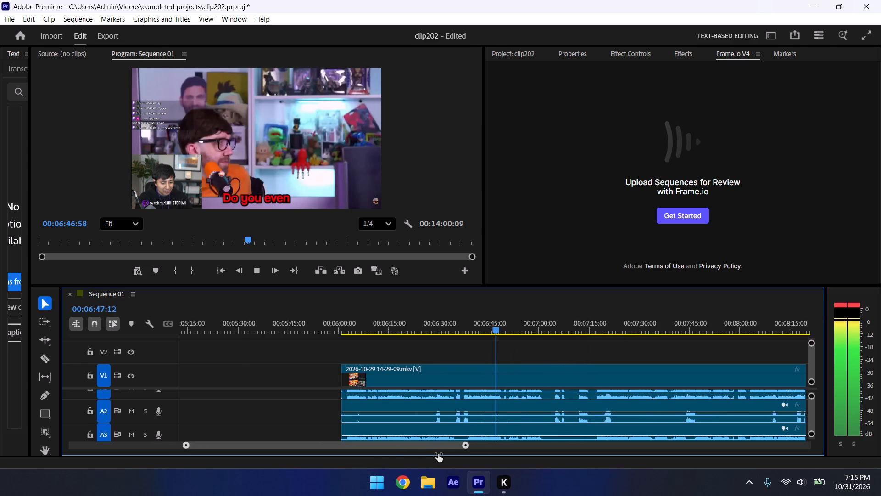
left_click_drag(438, 454, 443, 467)
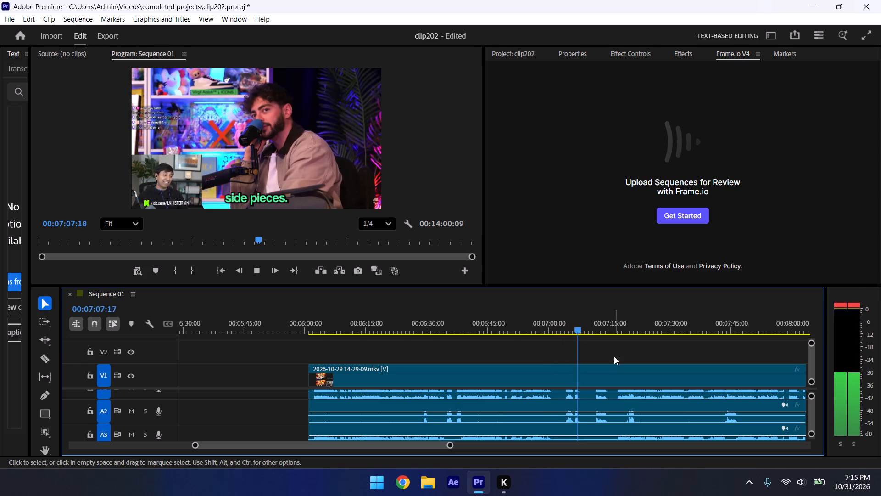
left_click(602, 329)
key("space")
left_click(617, 332)
key("space")
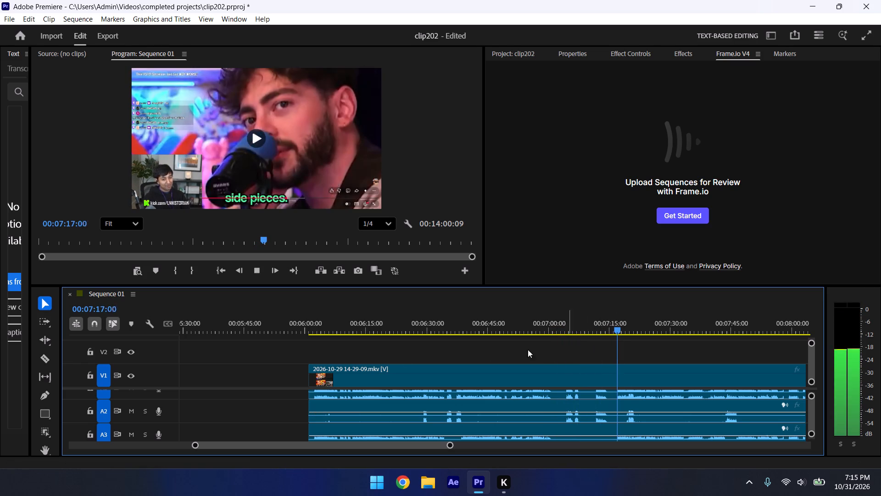
left_click_drag(311, 369, 500, 415)
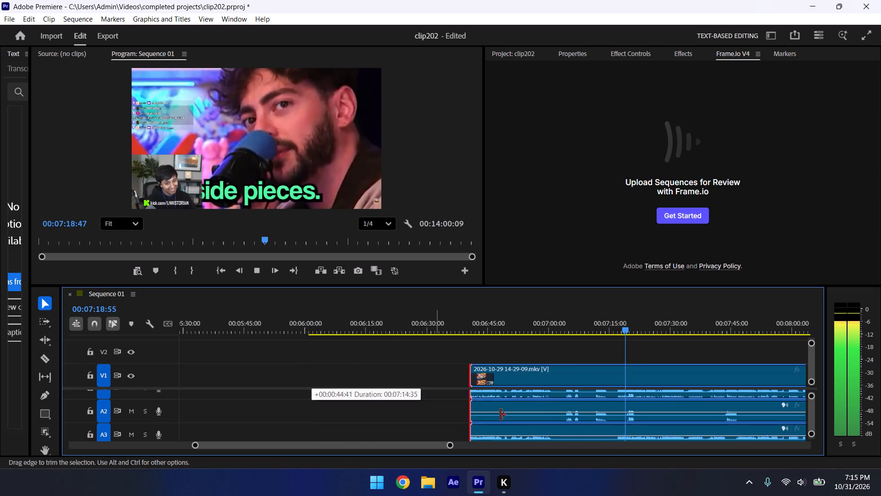
left_click_drag(500, 415, 597, 455)
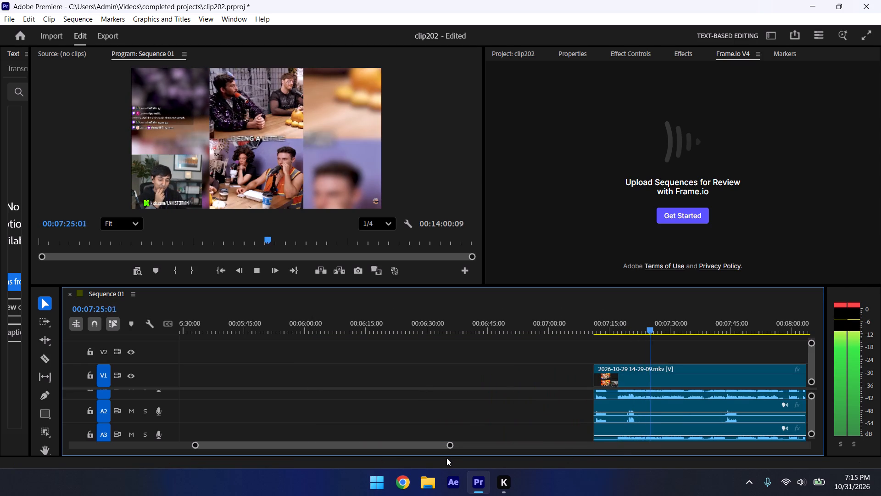
Review the long clip's playback from about 00:07:25 to 00:08:19 for a section worth keeping.
left_click_drag(451, 445, 402, 463)
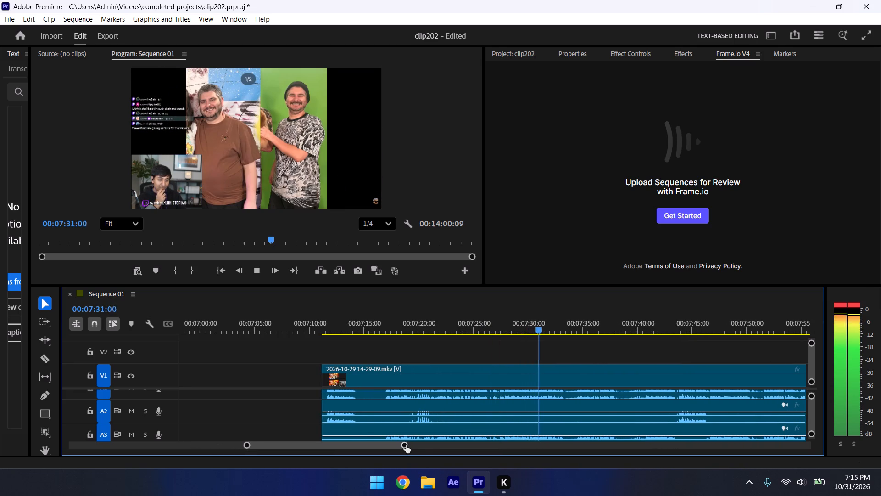
left_click_drag(405, 445, 418, 454)
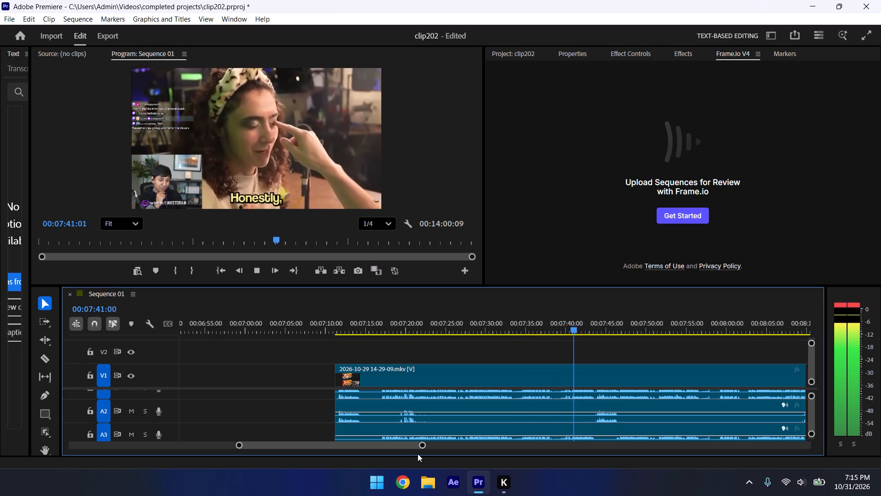
key("space")
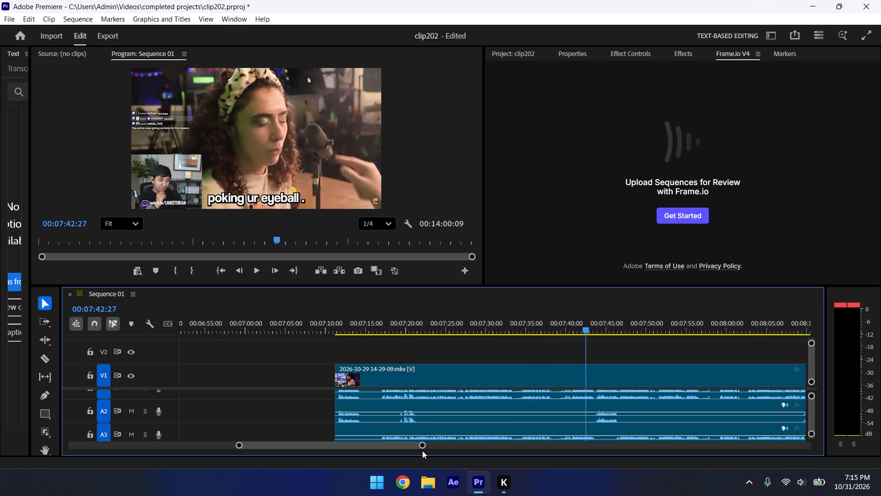
key("space")
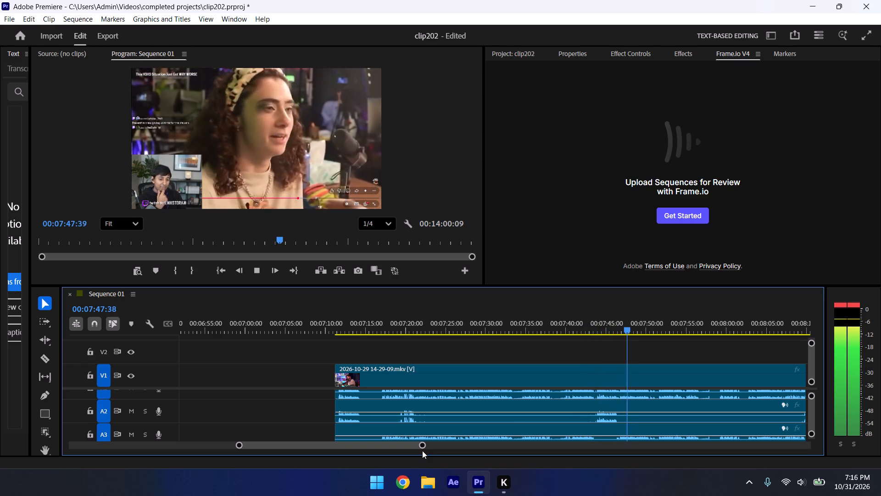
left_click_drag(420, 445, 472, 460)
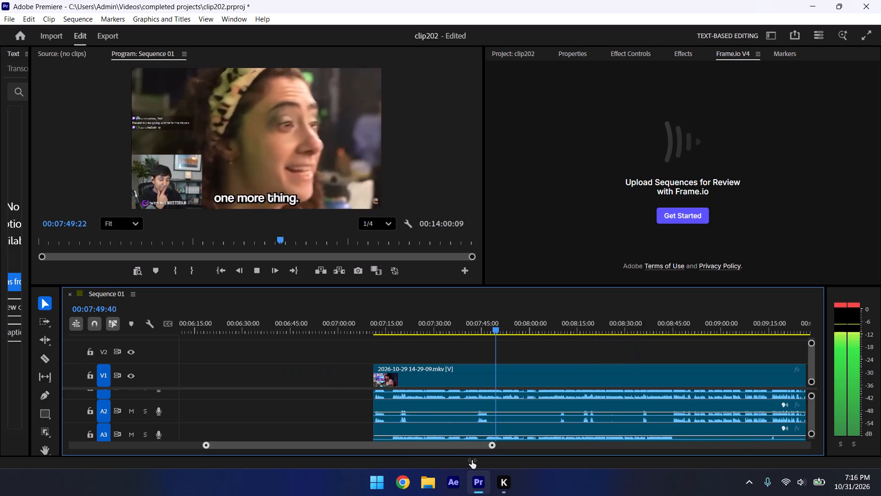
left_click_drag(472, 460, 669, 477)
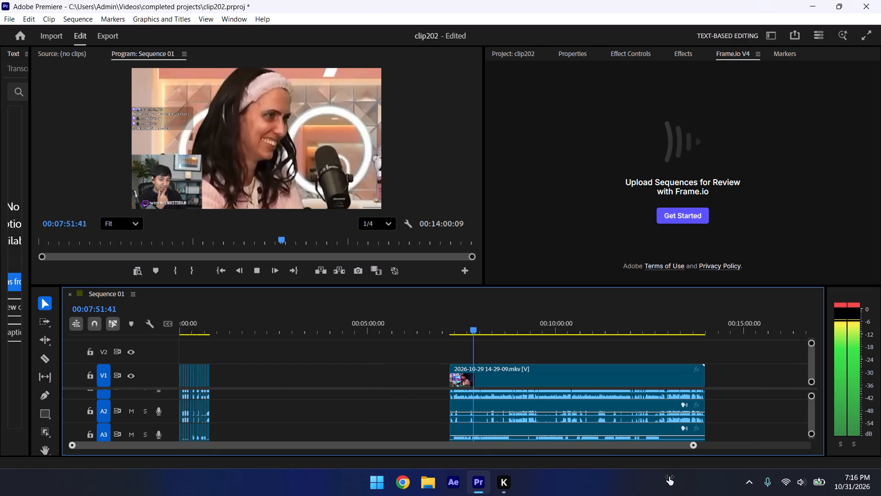
left_click_drag(669, 477, 533, 488)
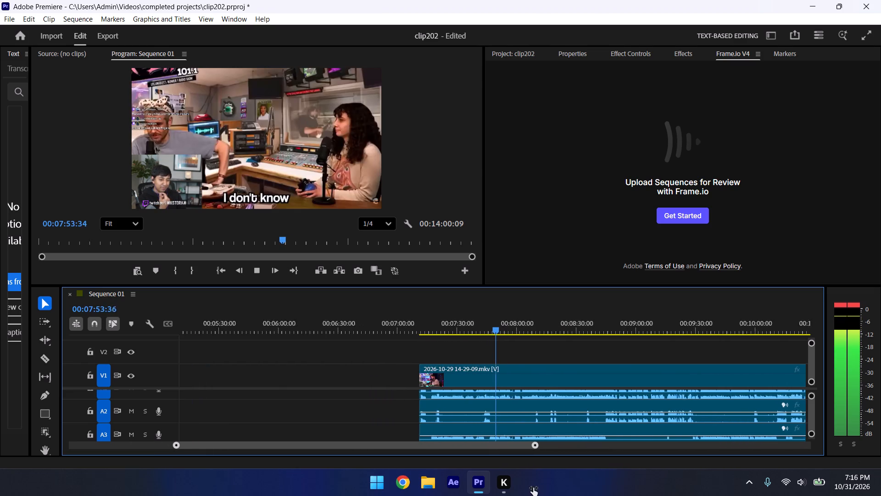
left_click_drag(533, 488, 498, 495)
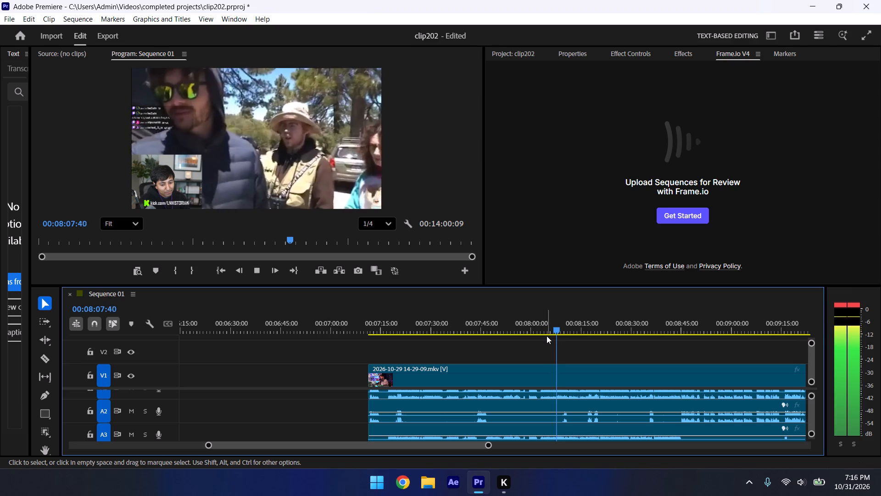
right_click_drag(546, 336, 541, 337)
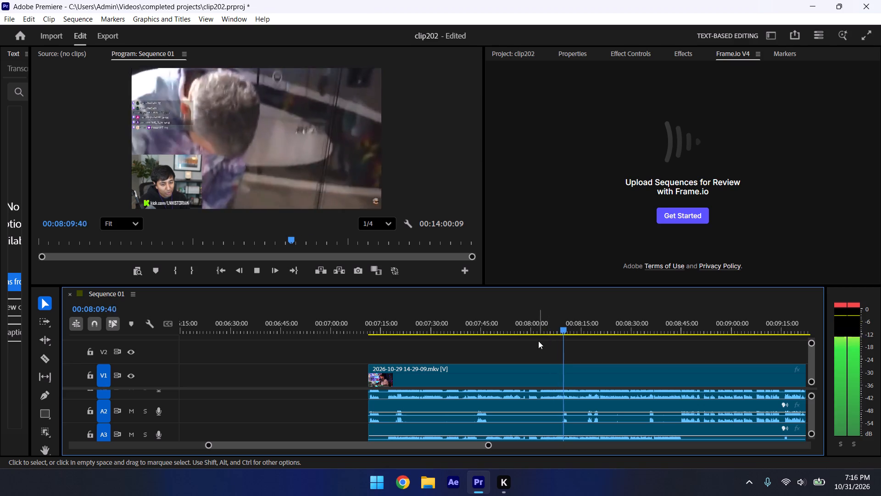
left_click(509, 372)
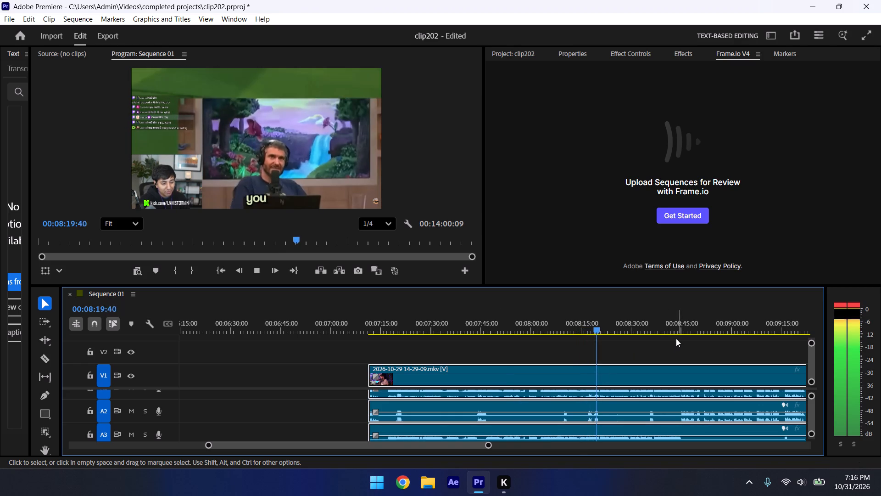
Skip ahead to about 00:08:43, review the footage onward, and split the long clip at 00:09:25:53.
left_click(678, 326)
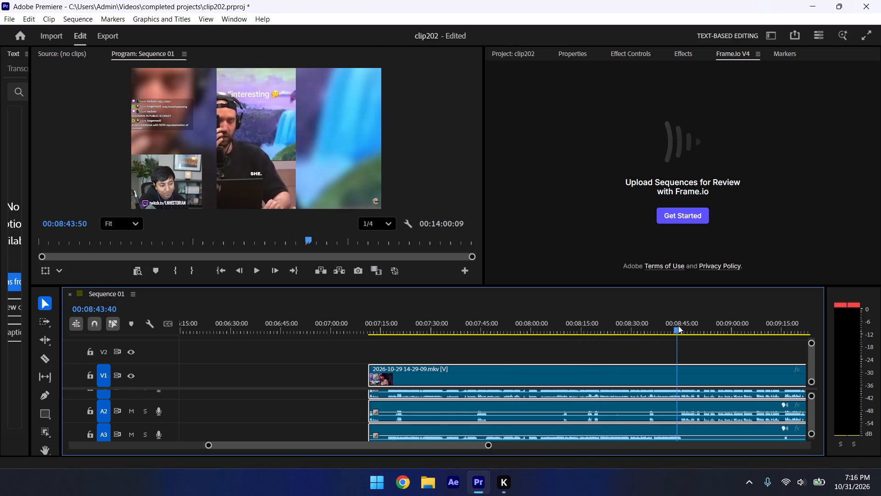
key("space")
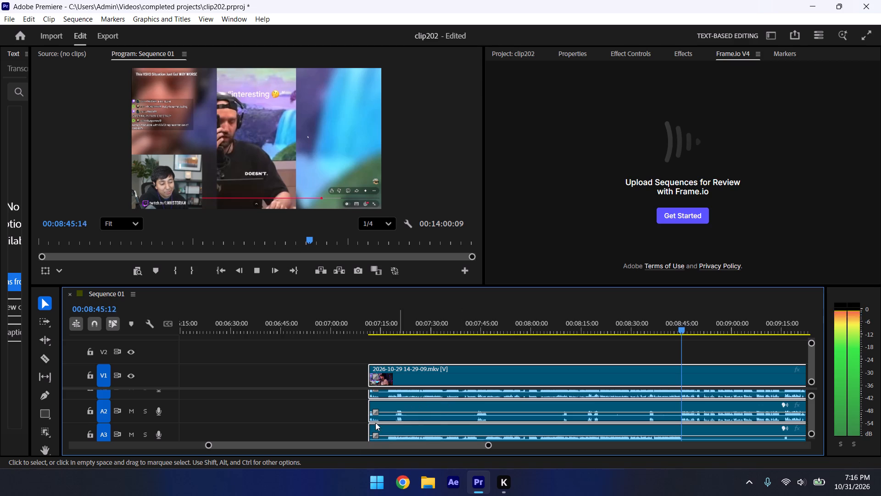
left_click_drag(489, 444, 453, 446)
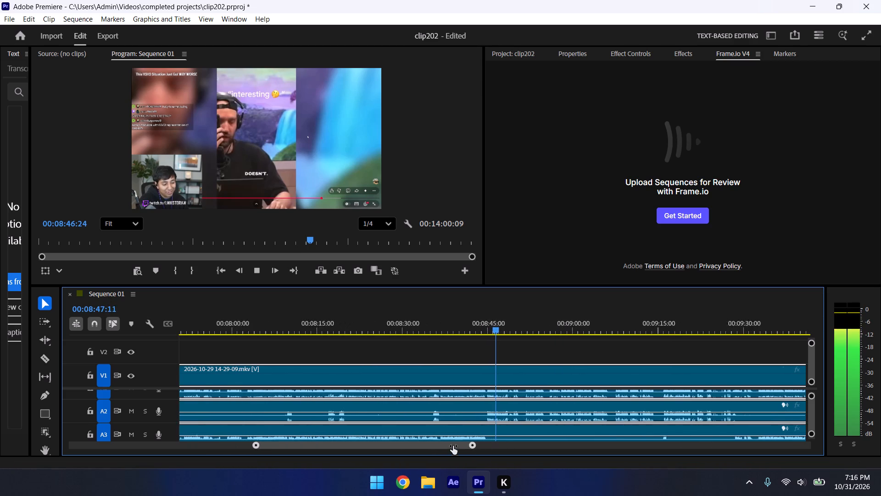
left_click_drag(453, 446, 452, 446)
left_click(564, 335)
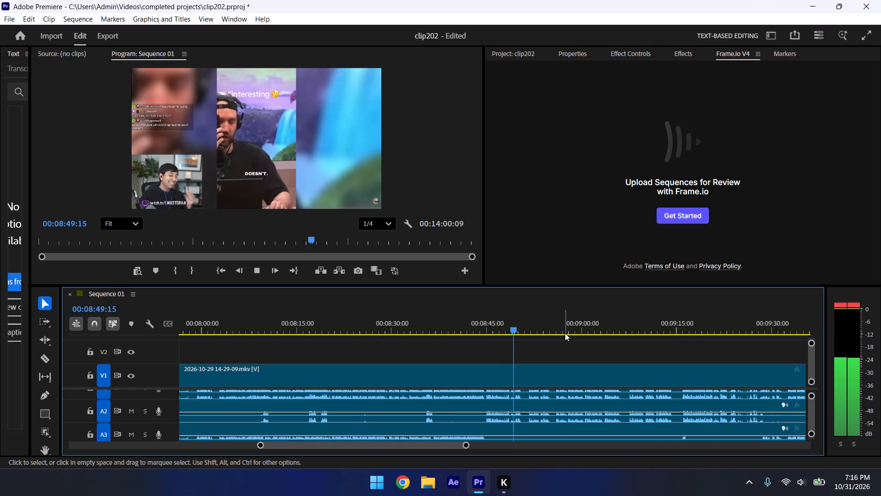
left_click(567, 329)
key("space")
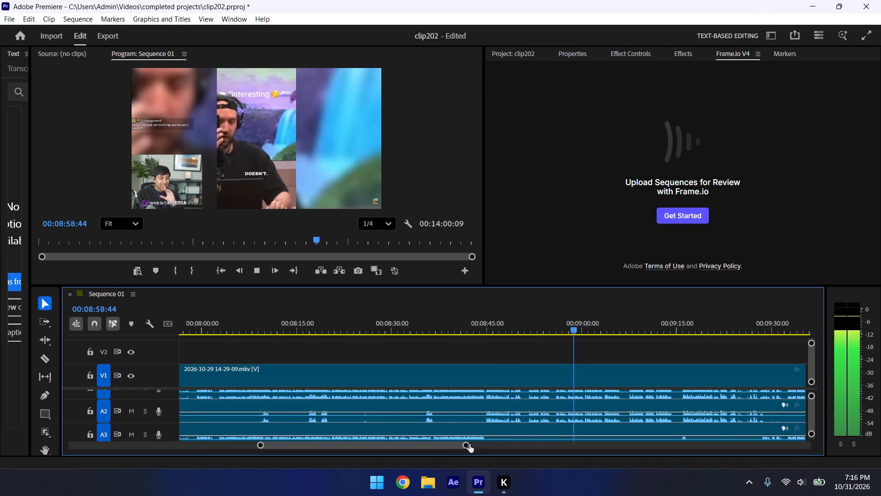
left_click_drag(468, 445, 600, 459)
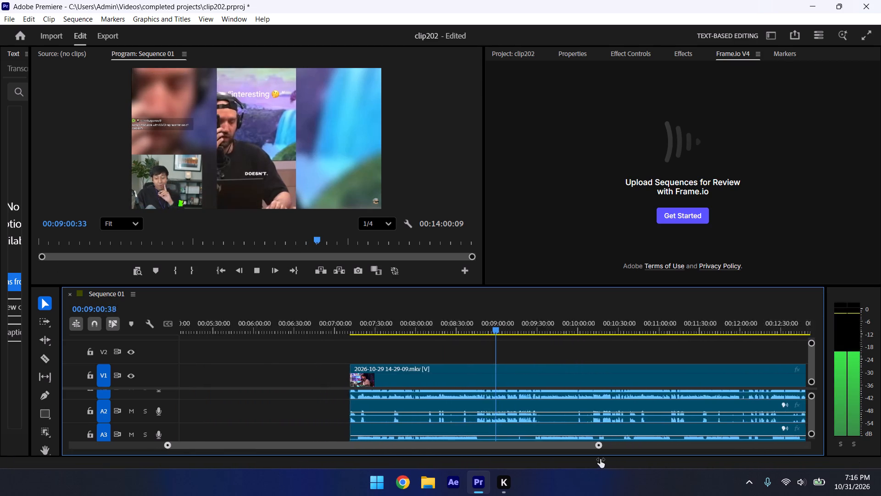
left_click_drag(600, 459, 579, 463)
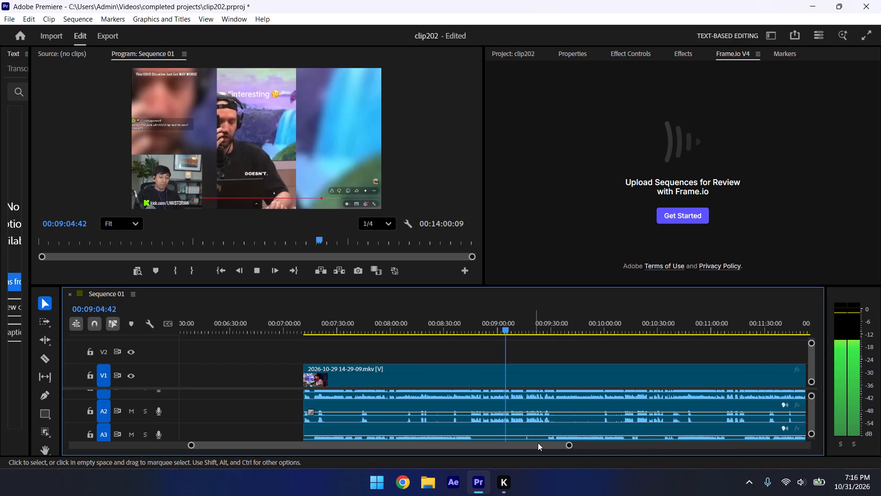
left_click_drag(569, 445, 494, 453)
left_click_drag(487, 443, 504, 448)
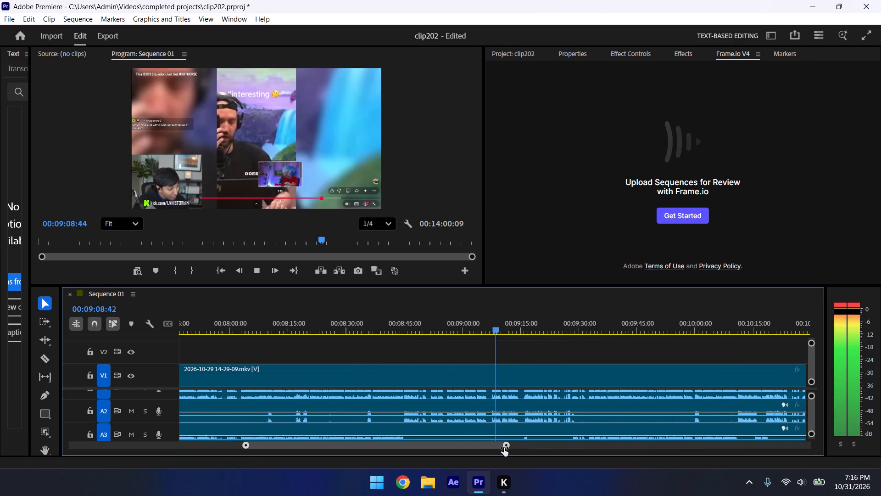
left_click_drag(504, 448, 475, 452)
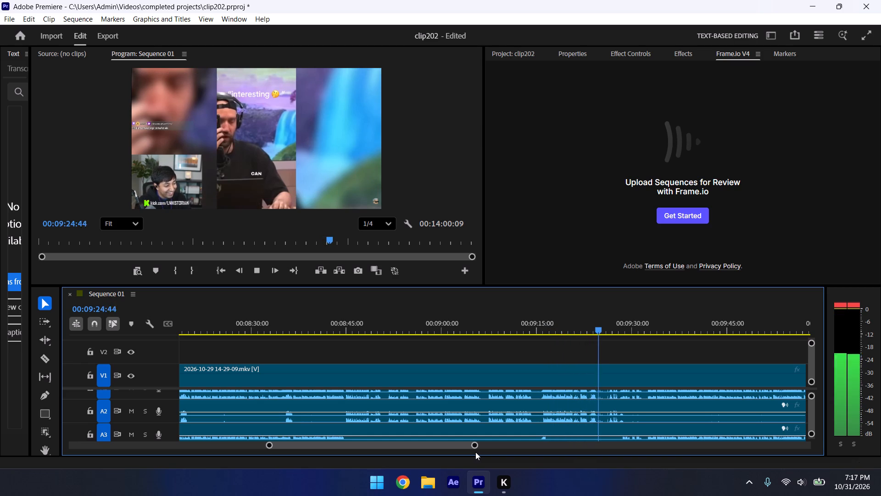
key("space")
left_click(613, 372)
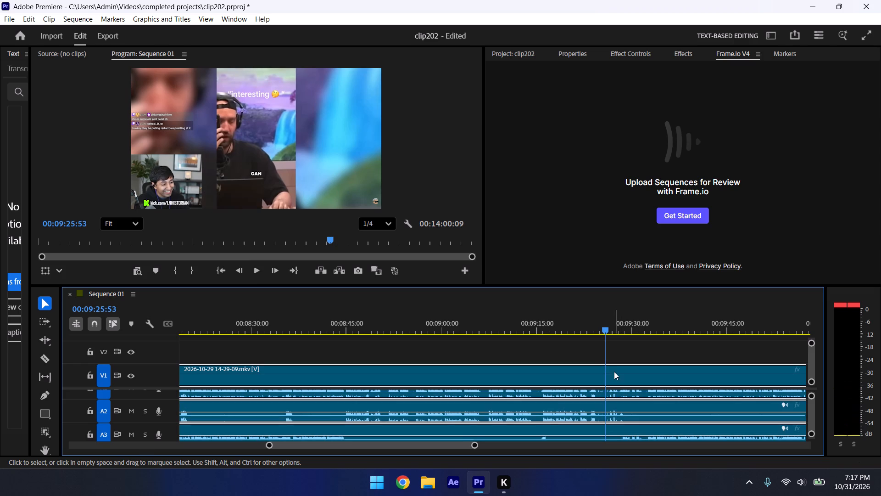
key("ctrl+k")
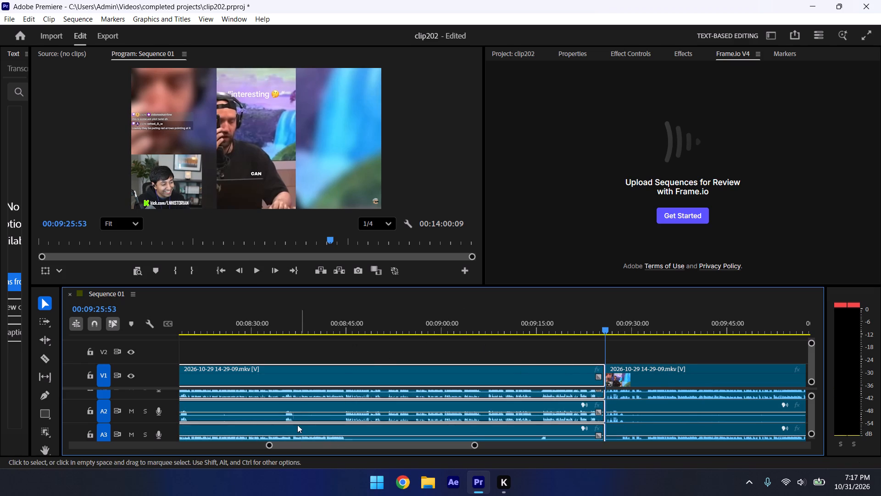
Go back to recheck the footage from about 00:08:33 and 00:07:54, and split the long clip at 00:08:01:31.
left_click(271, 313)
key("space")
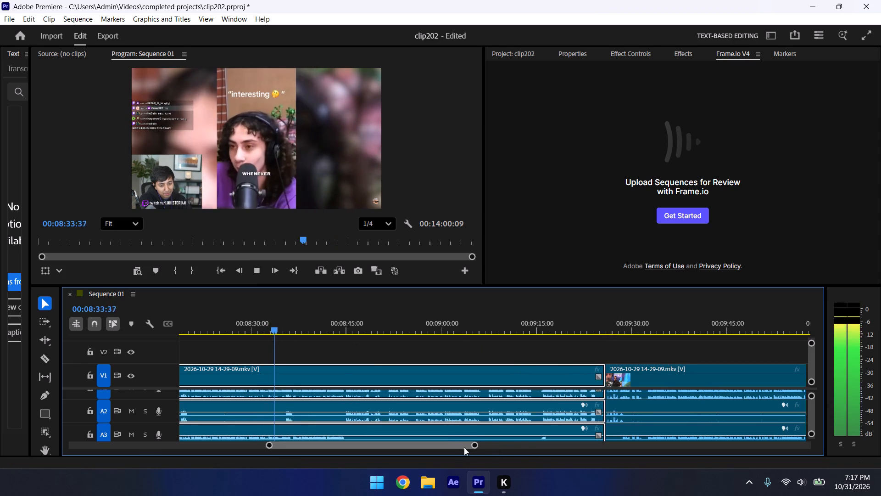
left_click_drag(473, 446, 481, 458)
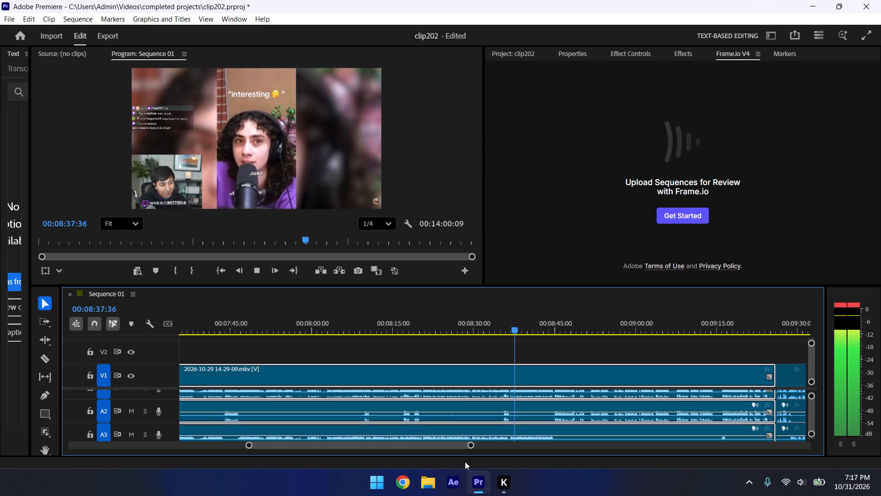
left_click(365, 327)
left_click(338, 331)
left_click(310, 329)
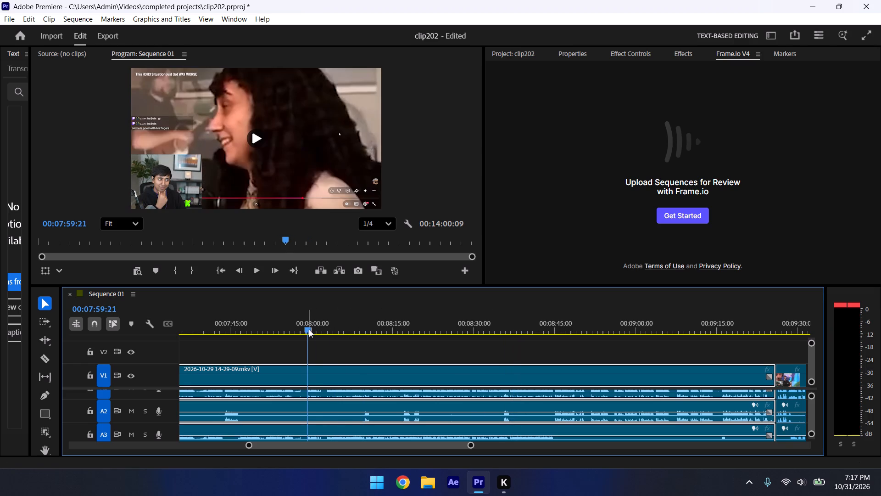
left_click(276, 321)
key("space")
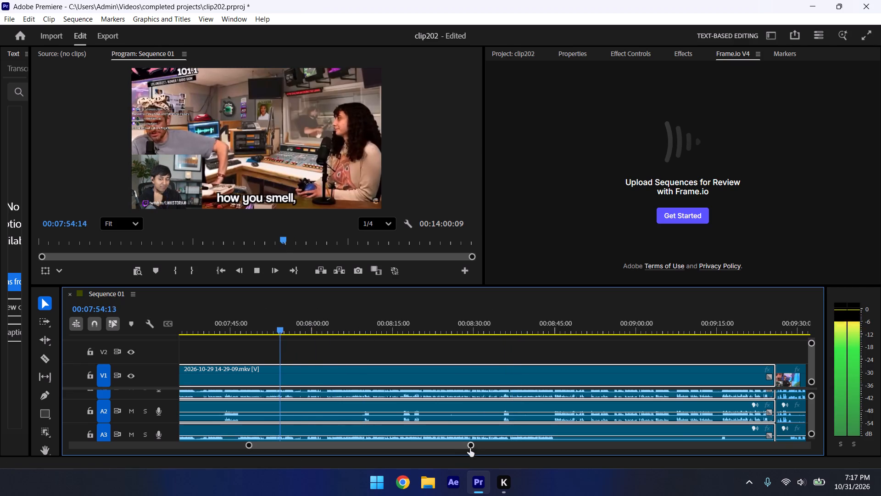
left_click_drag(470, 448, 391, 438)
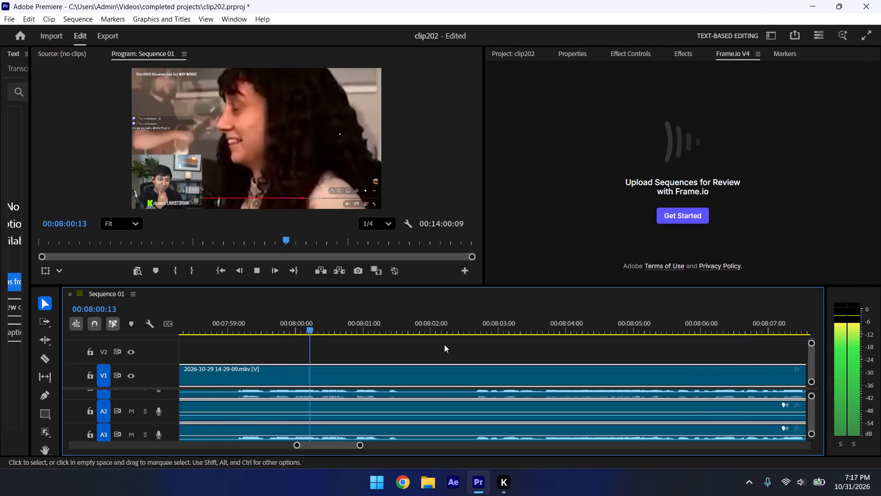
key("space")
left_click_drag(362, 445, 374, 453)
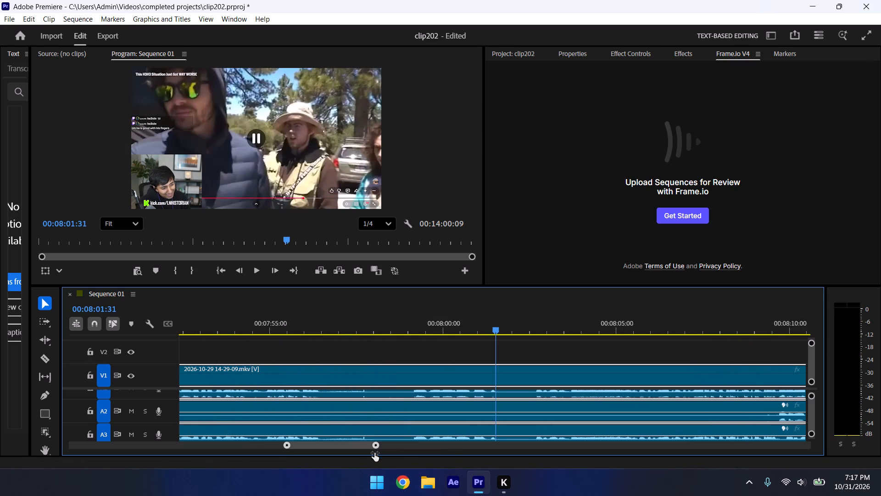
left_click_drag(374, 453, 368, 451)
left_click_drag(369, 445, 427, 475)
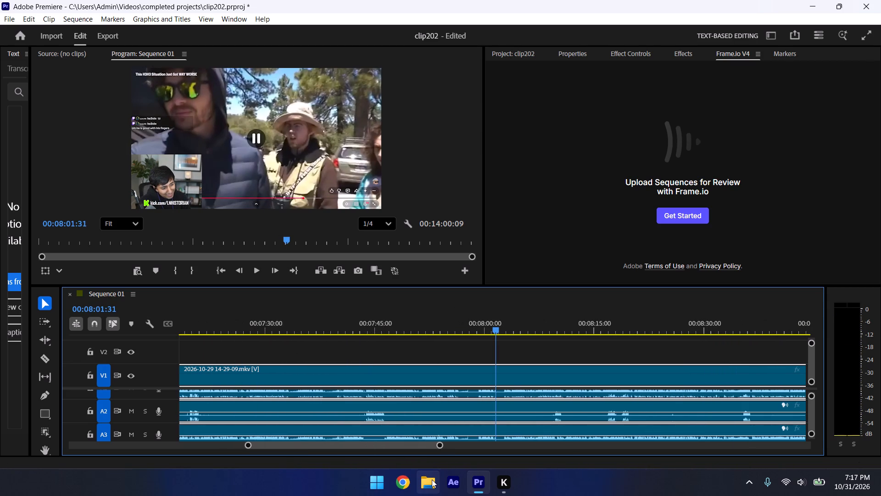
key("ctrl+k")
Recheck the footage from about 00:07:35, split the clip at 00:07:51:56, and delete the portion before the cut.
left_click(279, 311)
left_click(305, 329)
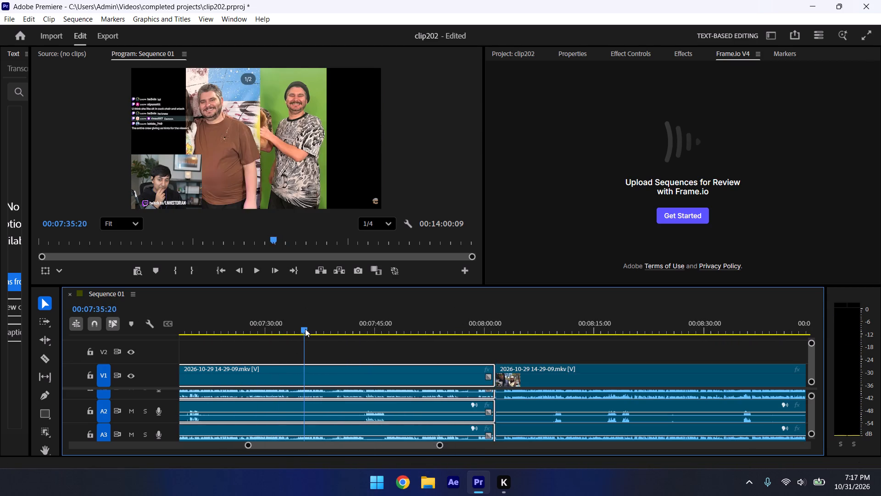
key("space")
left_click(337, 318)
left_click(363, 310)
key("space")
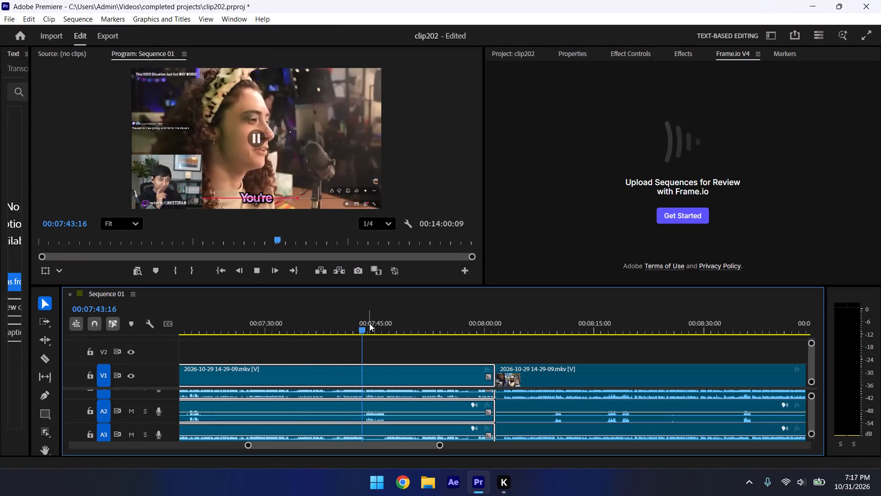
left_click(378, 316)
double_click(396, 322)
key("space")
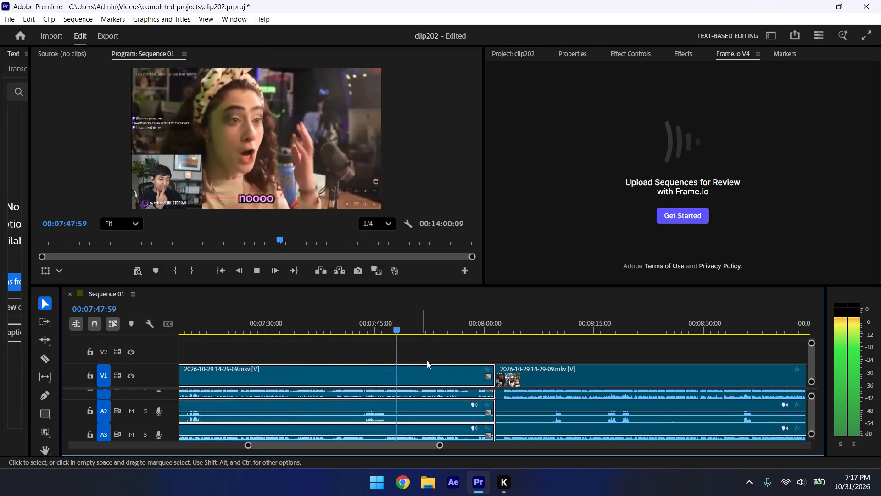
left_click(417, 322)
key("space")
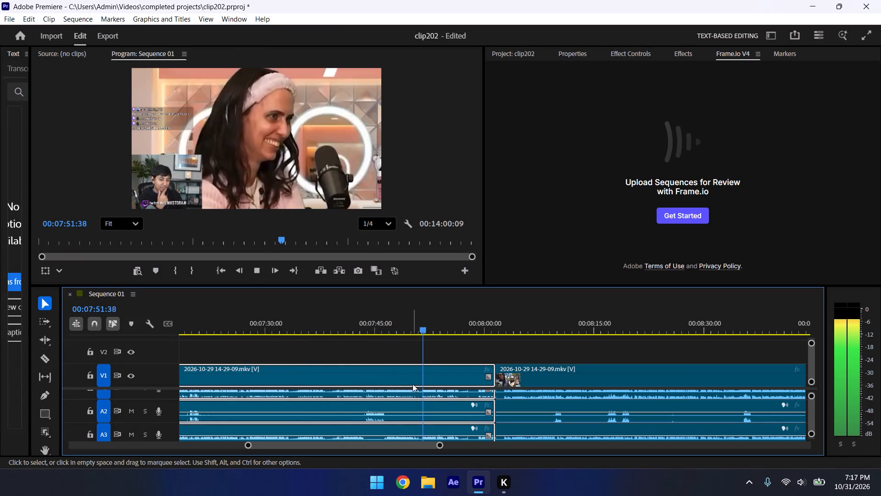
key("space")
key("ctrl+k")
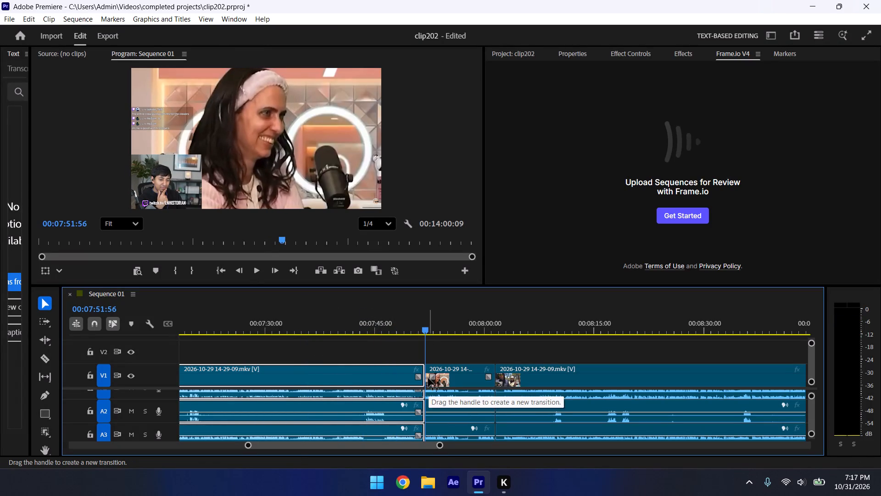
key("Delete")
Move the short clip that starts at 00:07:51:56 back to about 00:06:52.
left_click_drag(443, 445, 468, 447)
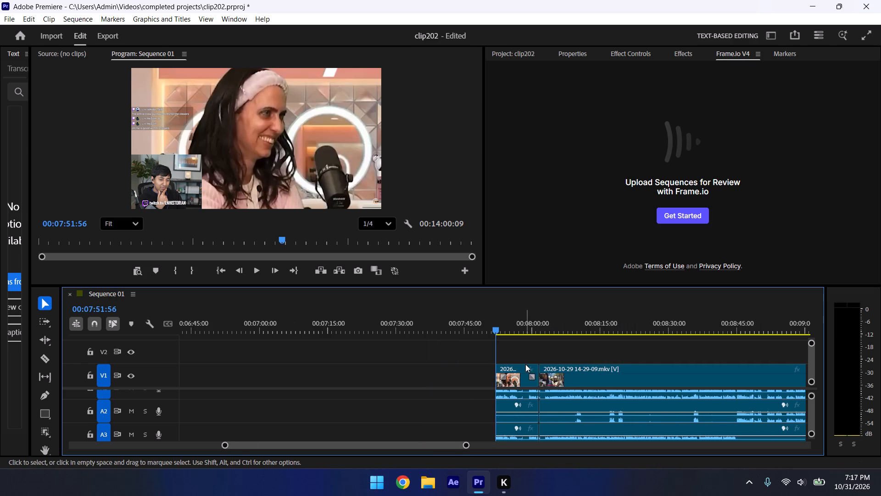
left_click_drag(521, 367, 249, 392)
Trim the start of the clip ending at 00:09:25:53 forward to about 00:08:43.
left_click_drag(464, 445, 474, 446)
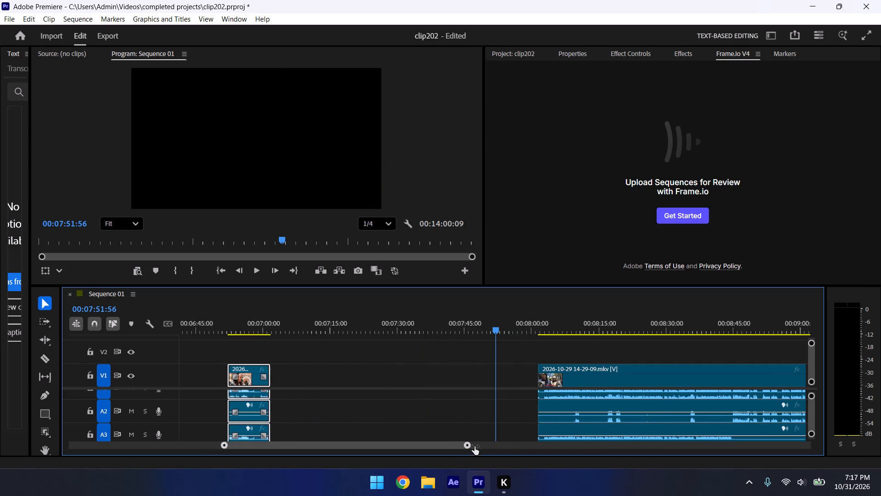
left_click_drag(474, 446, 642, 466)
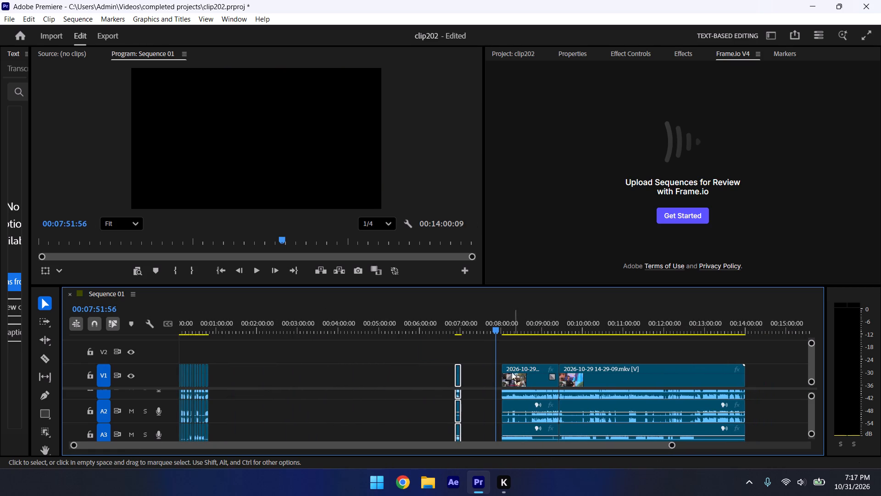
left_click_drag(503, 372, 531, 377)
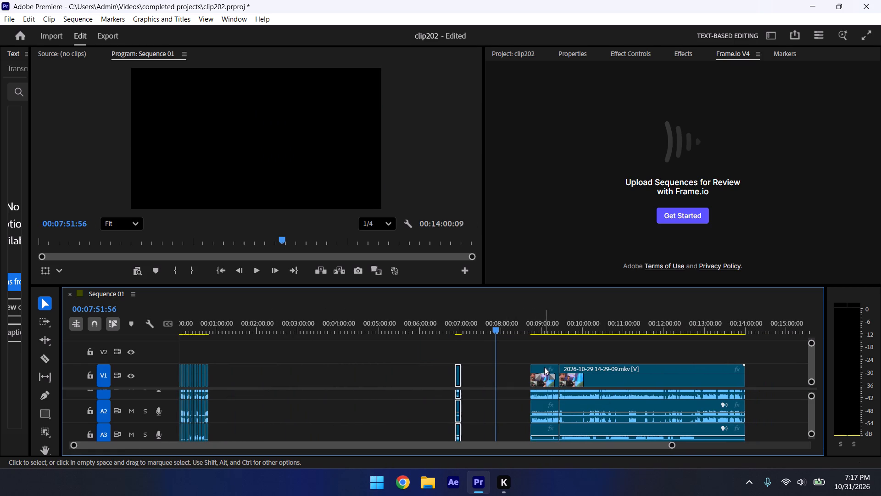
Move the trimmed clip back to just after the short clip, at about 00:07:02, undoing a further shift that overlaps it.
left_click_drag(544, 367, 478, 388)
left_click_drag(479, 367, 468, 365)
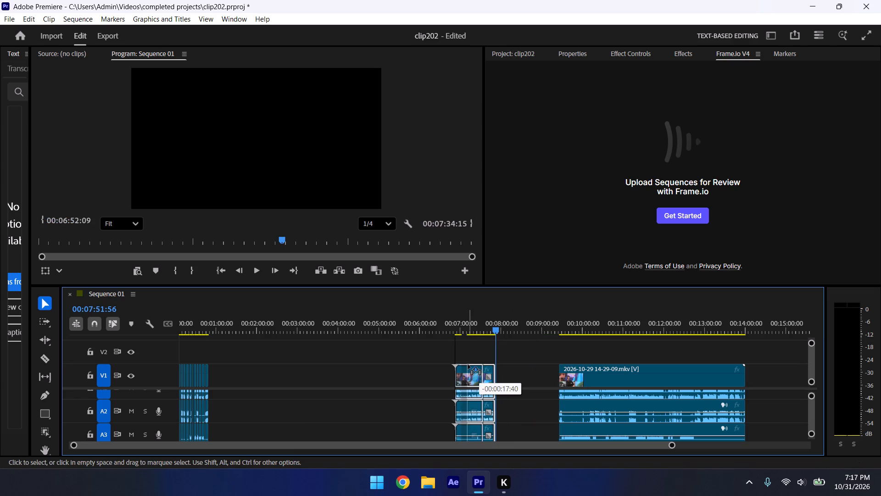
key("ctrl+z")
left_click_drag(475, 370, 471, 368)
Move the two kept clips together so they follow directly after the earlier clips at about 00:00:49.
left_click_drag(431, 340, 481, 371)
left_click_drag(469, 367, 293, 379)
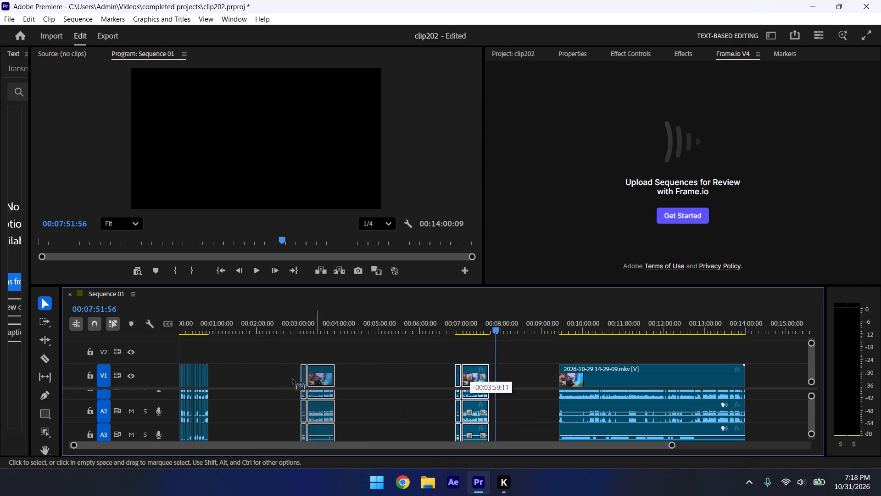
left_click_drag(293, 379, 230, 381)
left_click(215, 320)
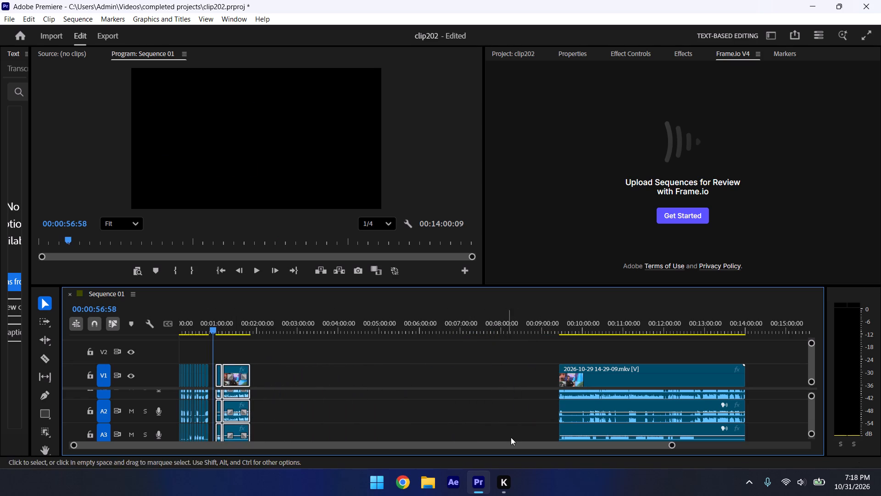
left_click_drag(671, 448, 474, 440)
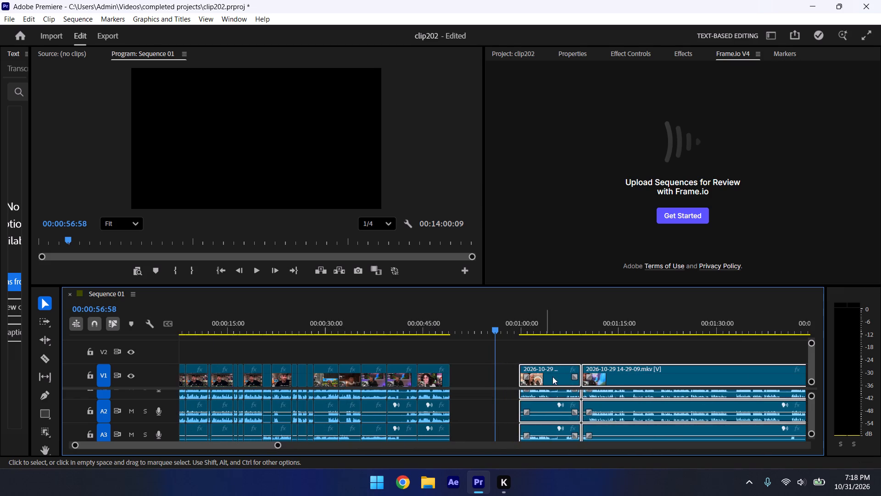
left_click_drag(549, 366, 478, 377)
Play back the join from 00:00:47:51, split the first moved clip at 00:00:50:48, and delete the portion before the cut.
left_click(443, 313)
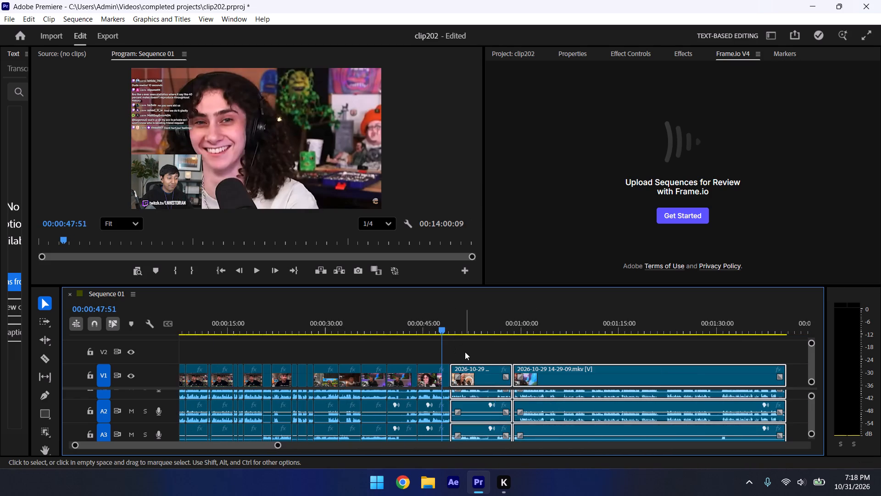
left_click(465, 352)
key("space")
left_click_drag(279, 445, 251, 447)
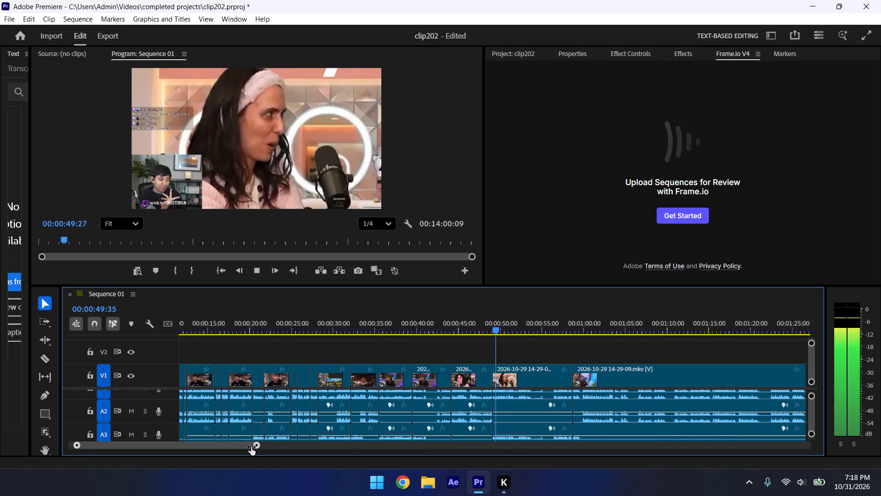
left_click_drag(251, 447, 224, 448)
key("space")
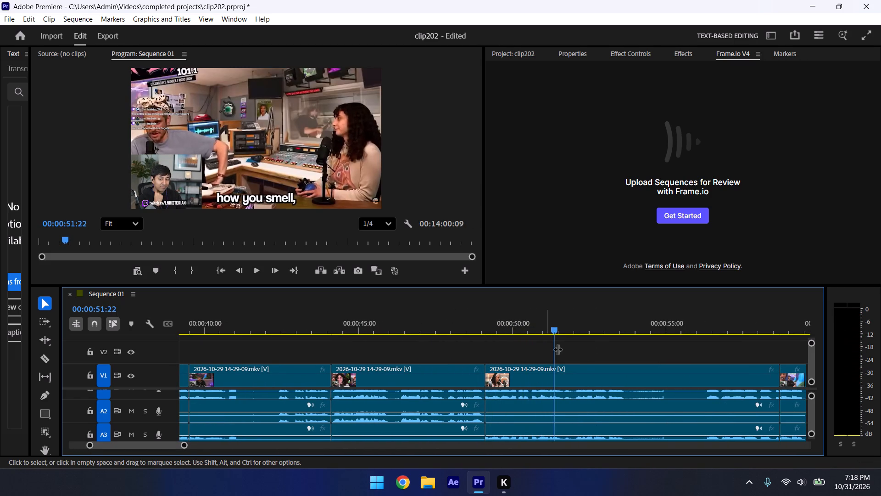
left_click(545, 313)
key("Left")
key("Left")
key("Left")
key("Left")
key("Left")
key("Left")
key("Left")
key("Left")
key("Left")
key("Left")
key("Left")
key("Left")
key("Left")
key("Left")
key("Left")
key("Left")
key("Left")
key("Left")
key("Left")
key("Left")
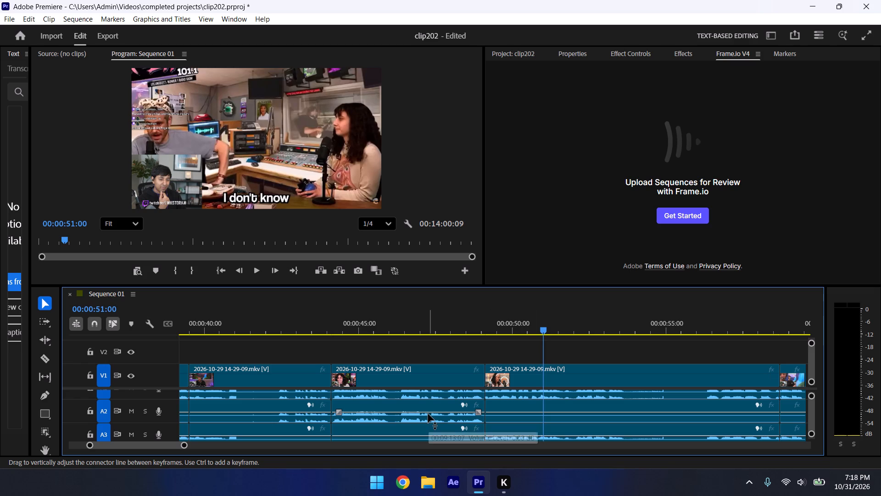
key("Right")
key("Right")
key("Right")
key("Right")
key("Right")
key("Right")
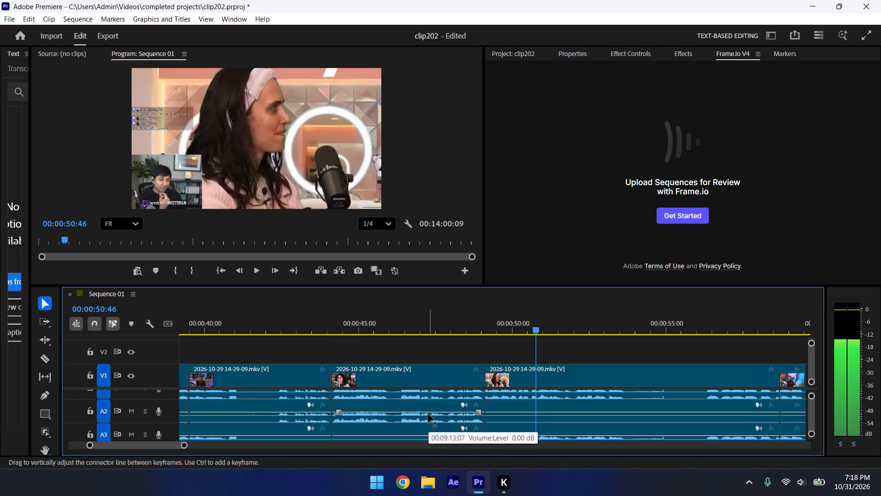
key("Right")
key("Right")
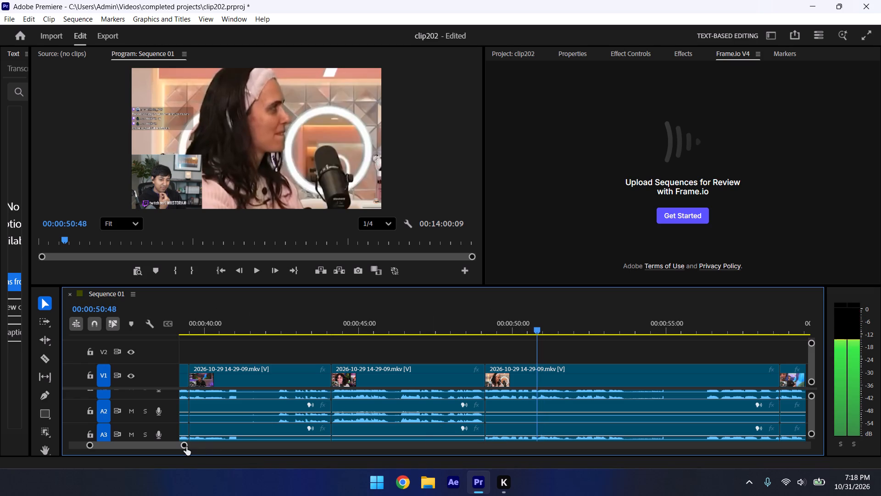
left_click_drag(186, 447, 152, 433)
key("Right")
key("Left")
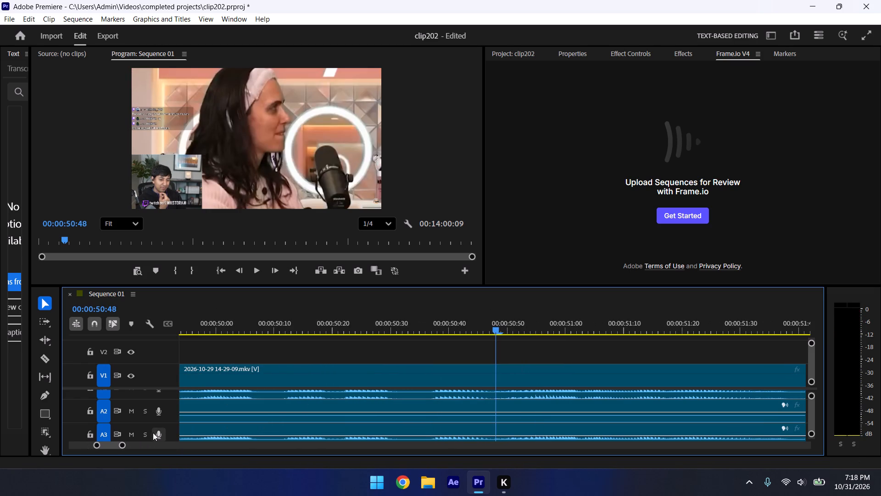
key("ctrl+k")
left_click(390, 378)
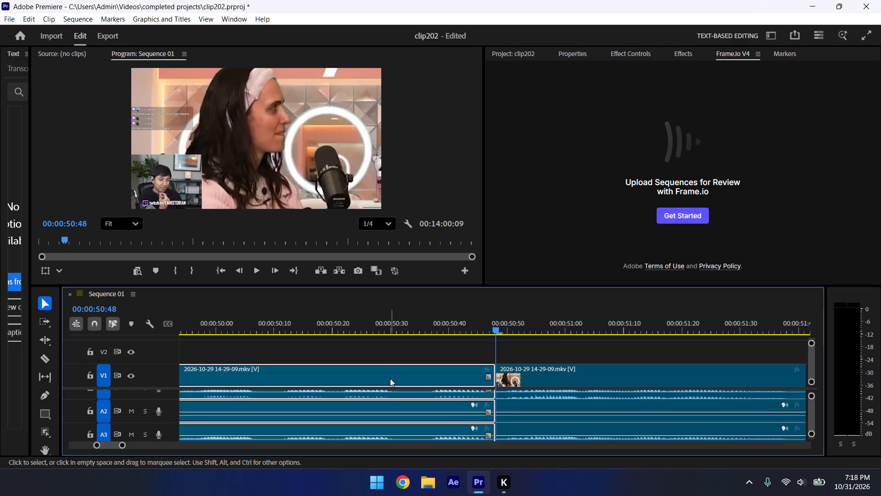
key("Delete")
Close the gap by moving the remaining piece back against the previous clip at about 00:00:49.
left_click_drag(123, 445, 147, 454)
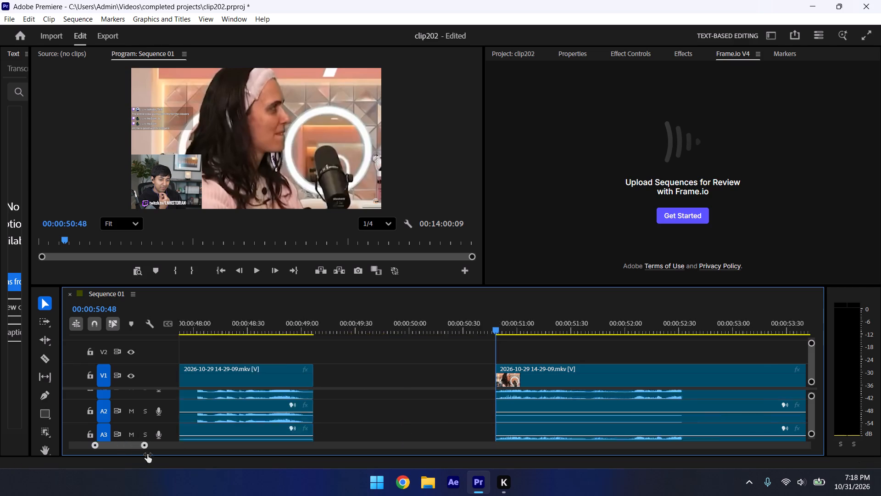
left_click_drag(147, 454, 158, 456)
left_click_drag(524, 371, 475, 376)
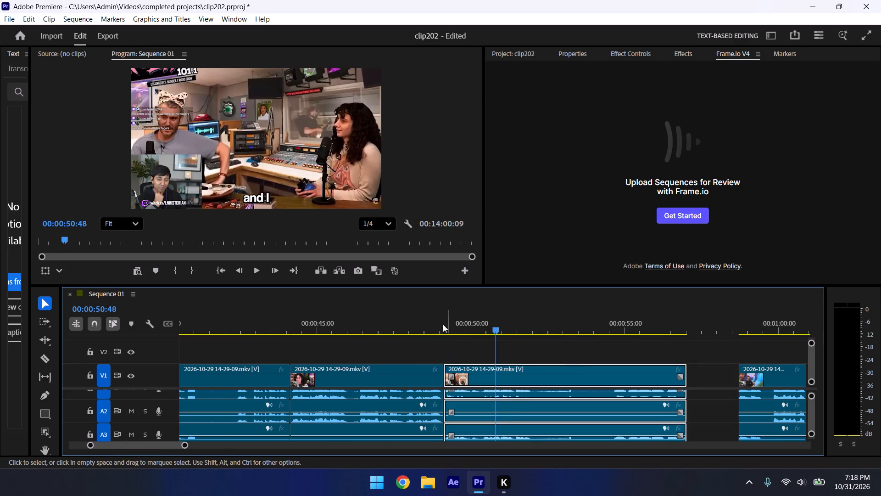
Recheck the join, cut off the clip's sliver before 00:00:49:08, and close the resulting gap.
left_click(435, 319)
left_click(464, 349)
key("space")
key("space")
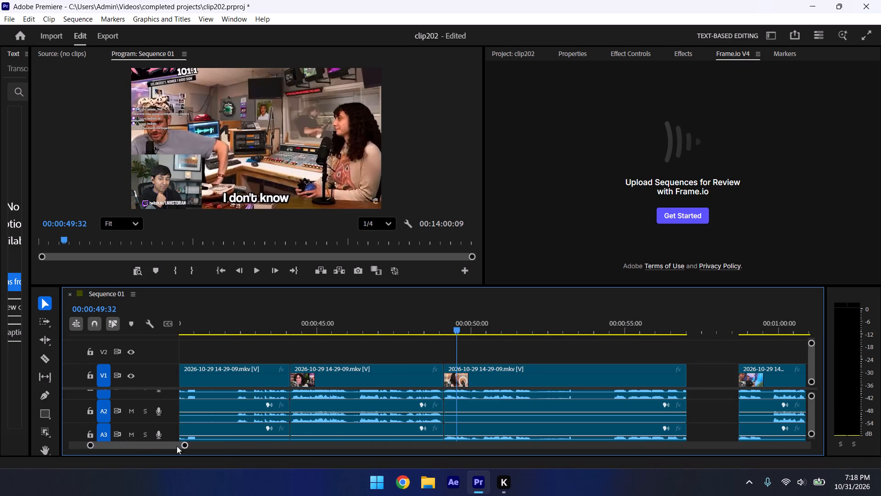
left_click_drag(185, 446, 158, 444)
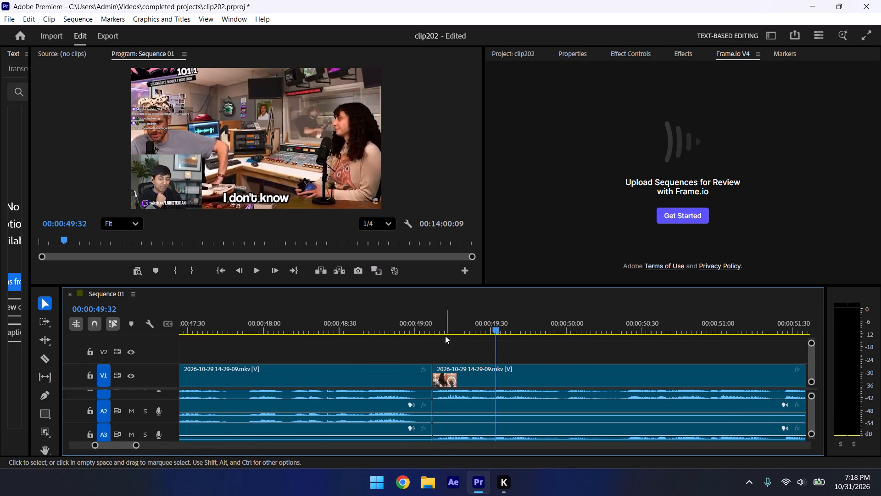
left_click(439, 319)
left_click_drag(136, 445, 104, 444)
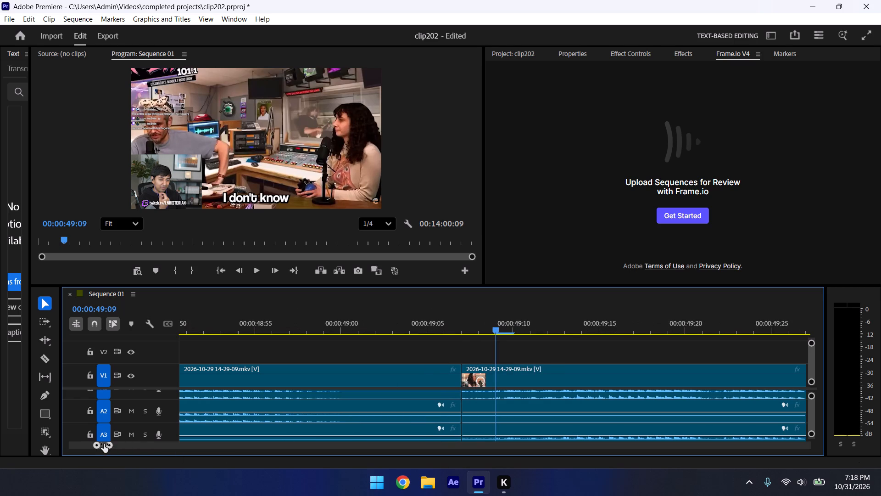
left_click_drag(104, 444, 104, 444)
key("Left")
key("Left")
key("Right")
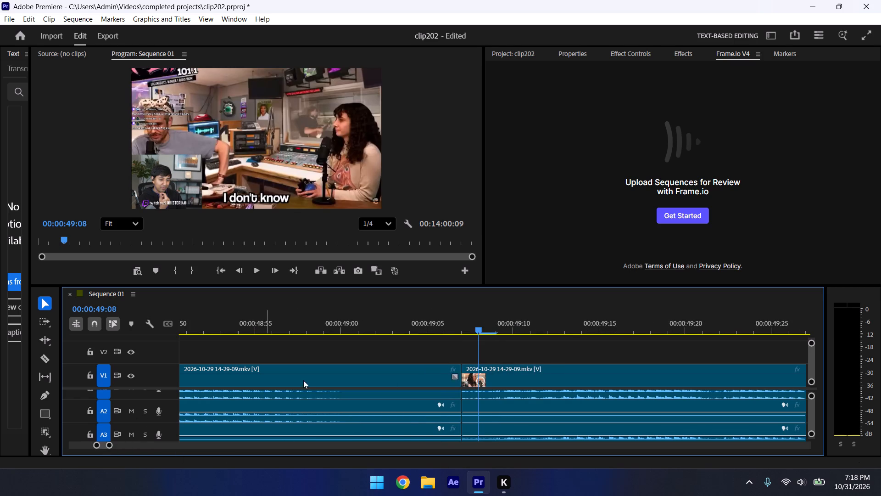
left_click(503, 367)
key("ctrl+k")
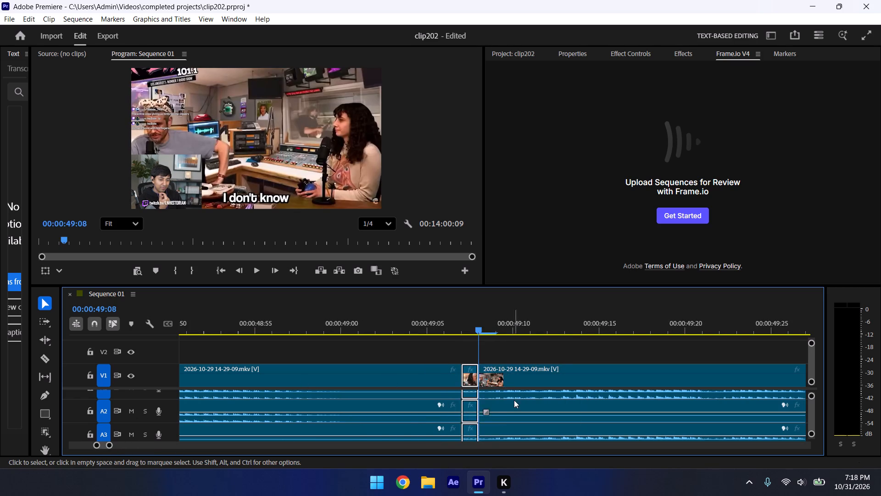
key("Delete")
left_click_drag(514, 376, 502, 374)
Play back the clip from about 00:00:49, split it at 00:00:56:46, and delete the portion after the cut.
left_click(462, 334)
left_click(420, 320)
key("space")
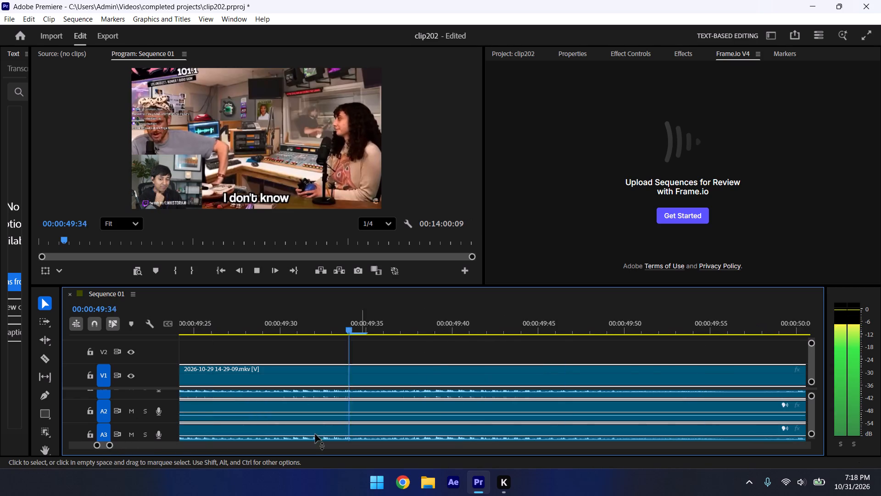
left_click_drag(111, 445, 154, 459)
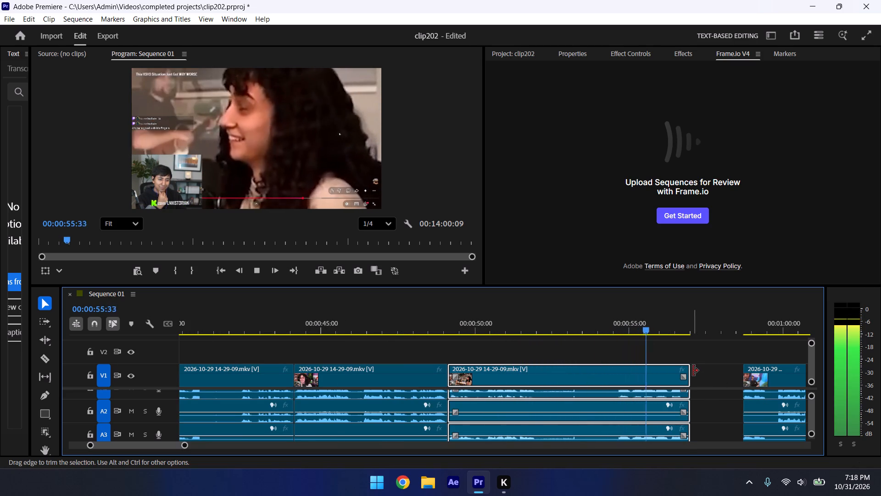
key("space")
key("space")
key("space")
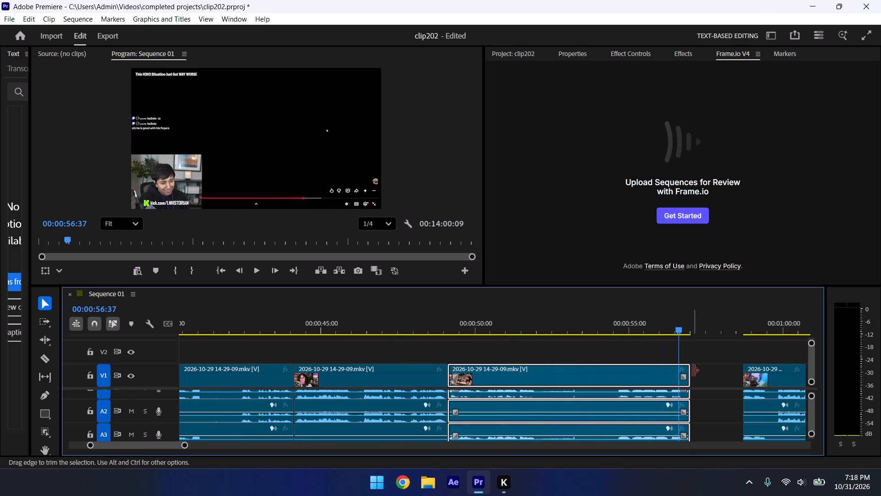
left_click(185, 449)
left_click_drag(183, 448, 165, 443)
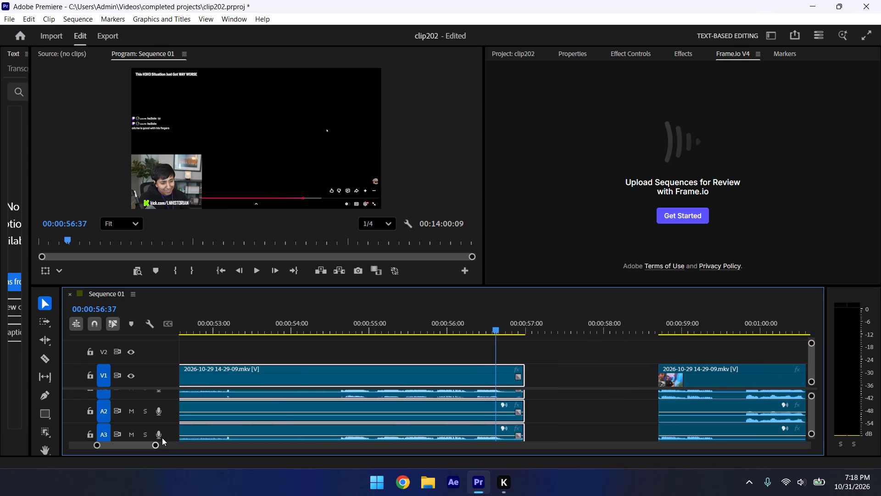
key("Right")
key("Right")
key("Right")
key("Right")
key("Right")
key("Right")
key("Right")
key("Right")
key("Right")
key("Right")
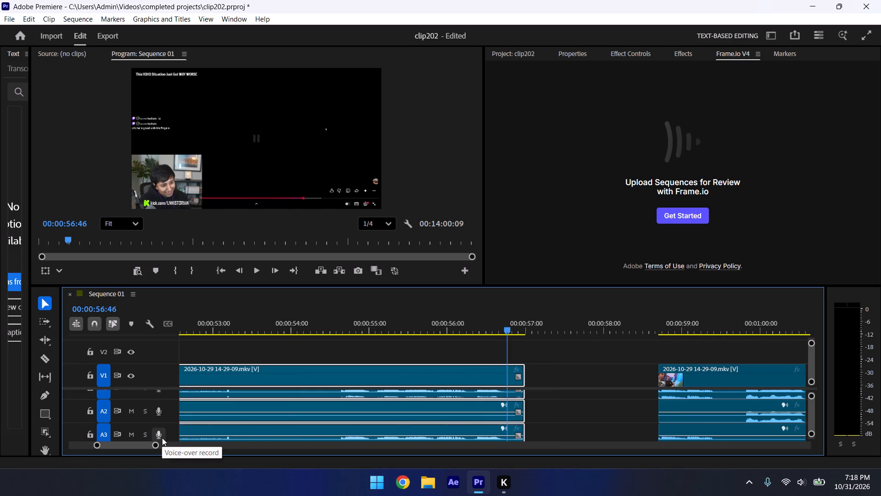
key("Right")
key("Right")
key("Left")
key("Left")
key("Left")
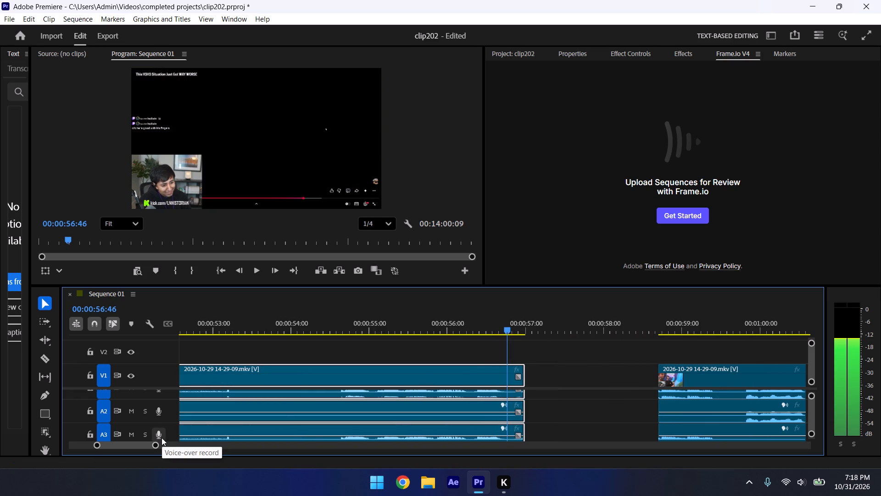
key("ctrl+k")
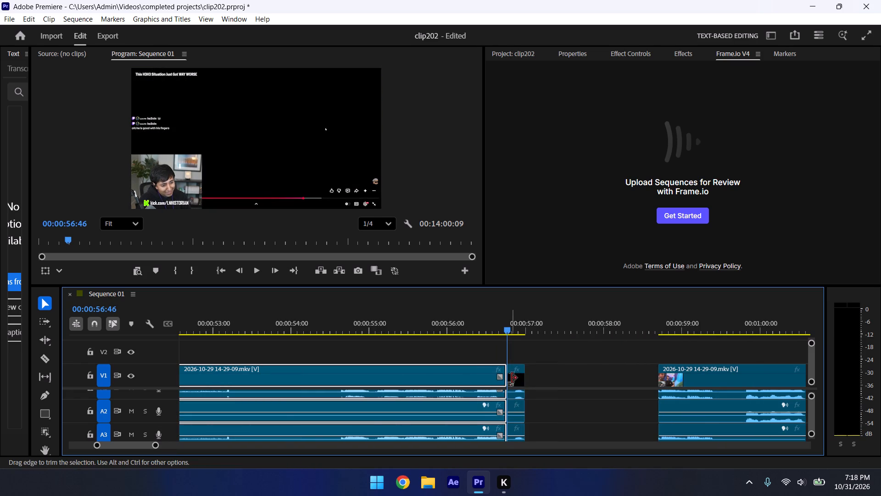
left_click(518, 383)
key("Delete")
Move the following clip back to close the gap at 00:00:56:46.
left_click_drag(725, 376, 639, 387)
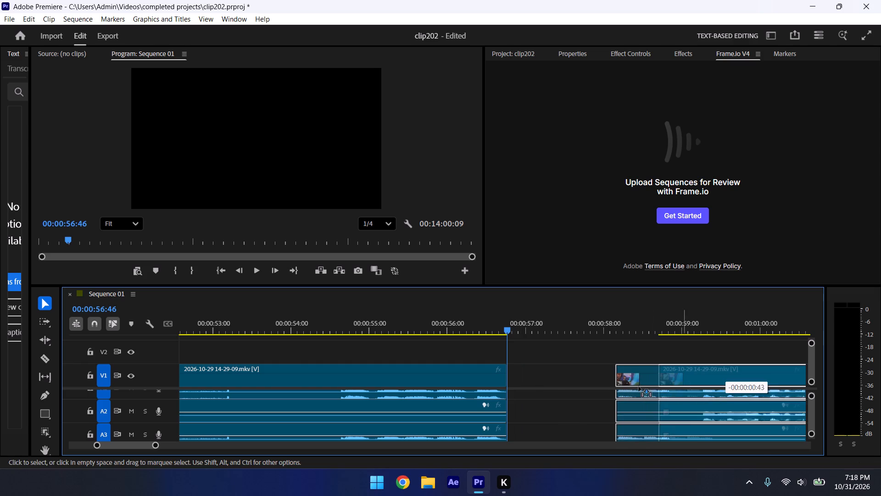
left_click_drag(639, 387, 578, 391)
Play back from the join at 00:00:56:46 and trim the following clip's start forward to about 00:01:01:40.
left_click(557, 333)
key("space")
left_click(513, 324)
key("space")
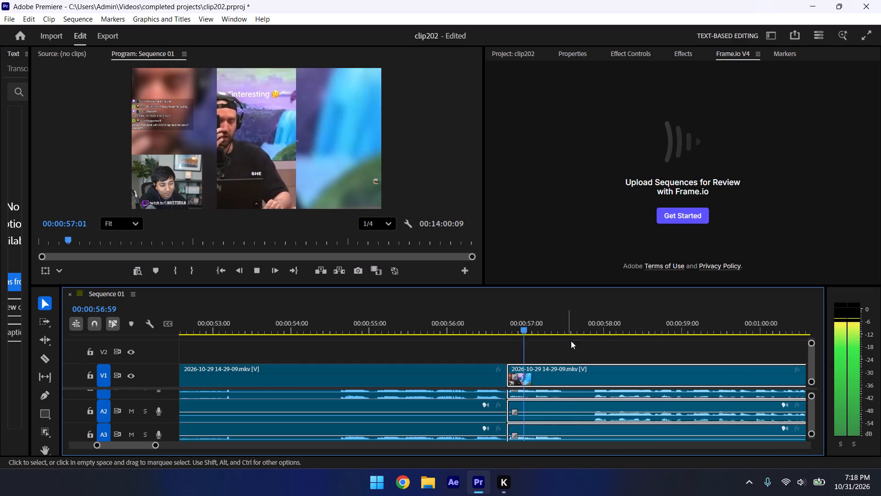
left_click_drag(510, 370, 595, 424)
left_click_drag(155, 446, 176, 454)
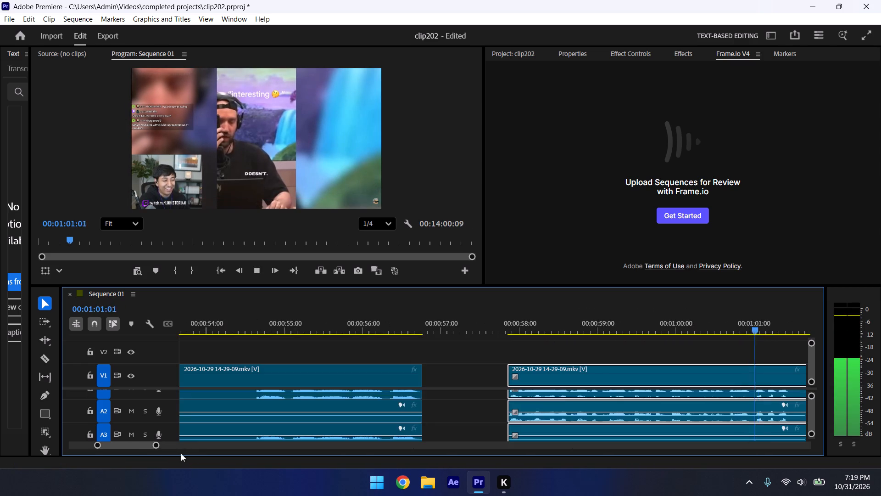
left_click_drag(163, 443, 173, 449)
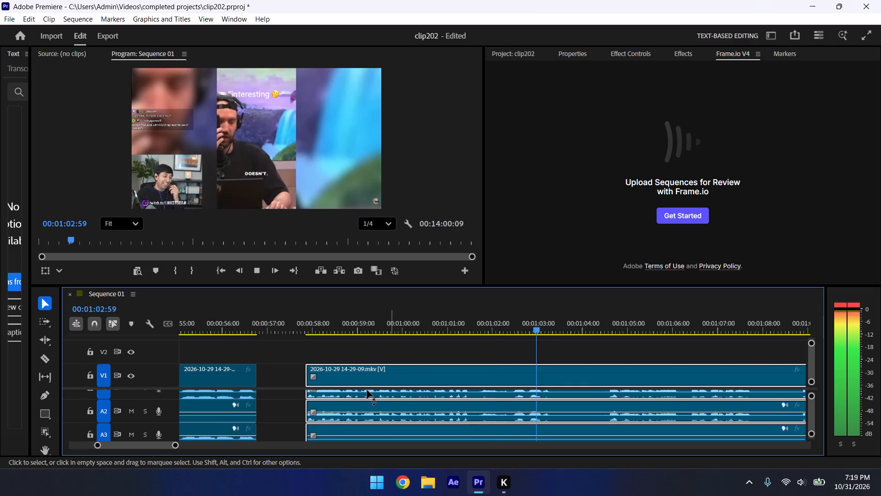
left_click_drag(307, 367, 480, 448)
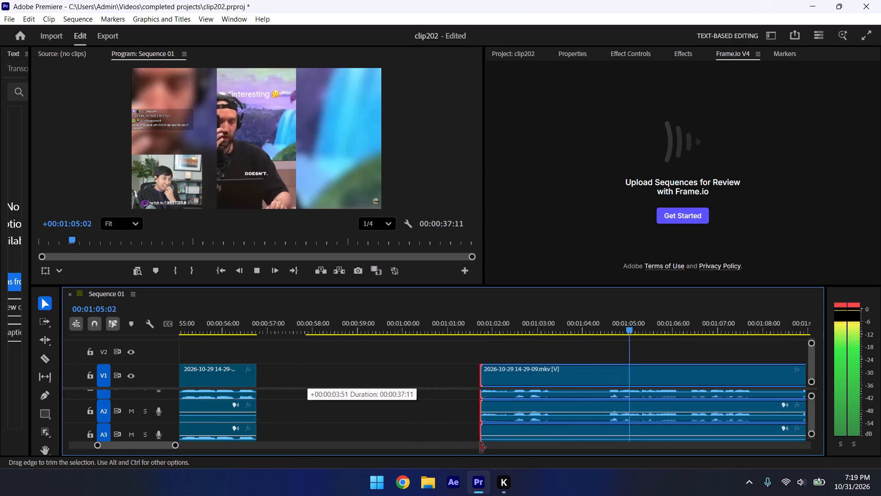
left_click_drag(480, 448, 479, 446)
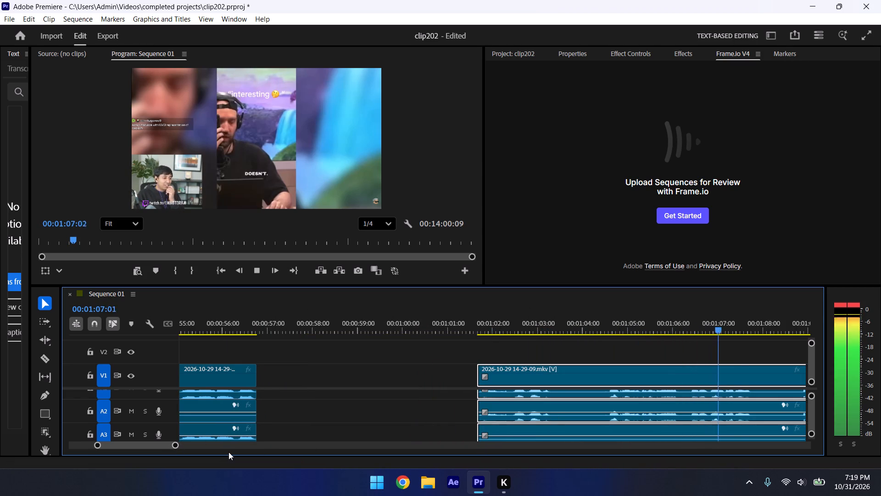
Review further, trim the clip's start forward to about 00:01:10, and move it back to close the gap at 00:00:56:46.
left_click_drag(177, 444, 206, 450)
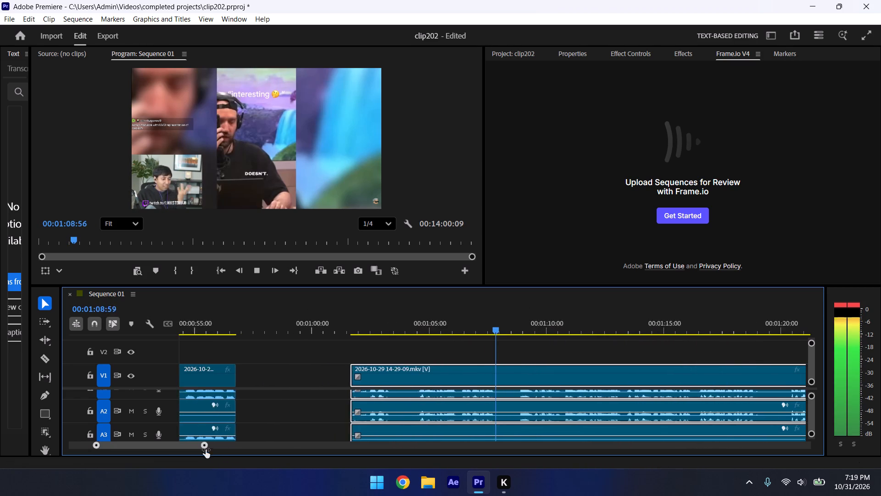
left_click_drag(206, 450, 217, 452)
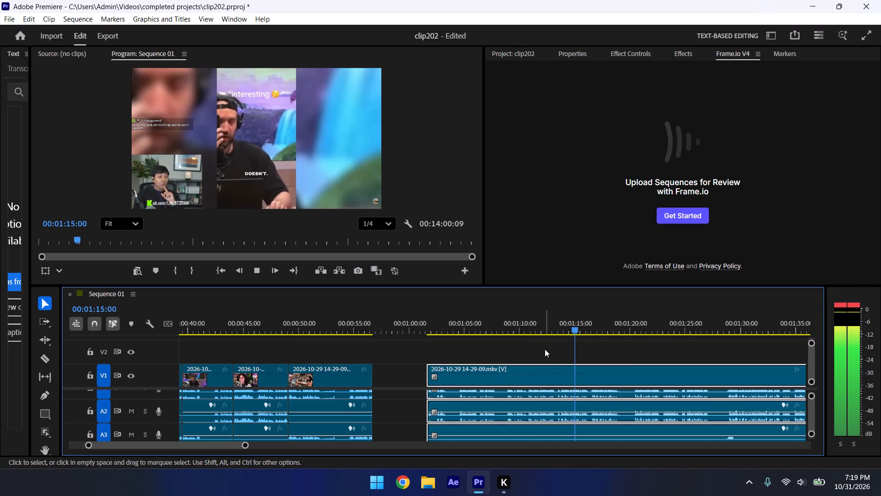
left_click(530, 328)
key("space")
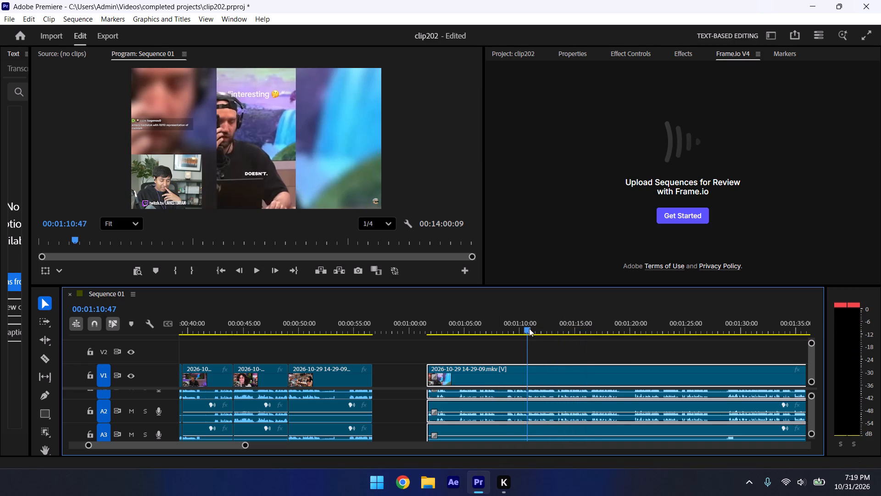
key("space")
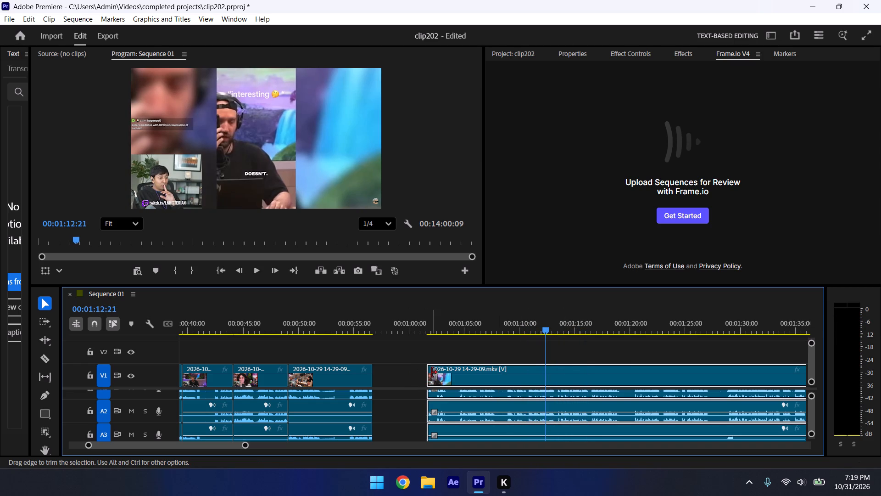
left_click_drag(428, 372, 518, 417)
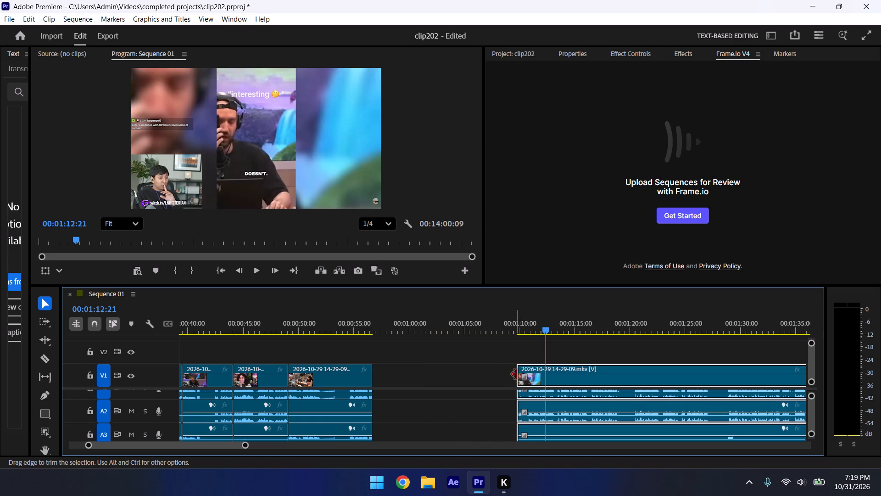
left_click_drag(515, 372, 524, 371)
left_click_drag(558, 370, 408, 391)
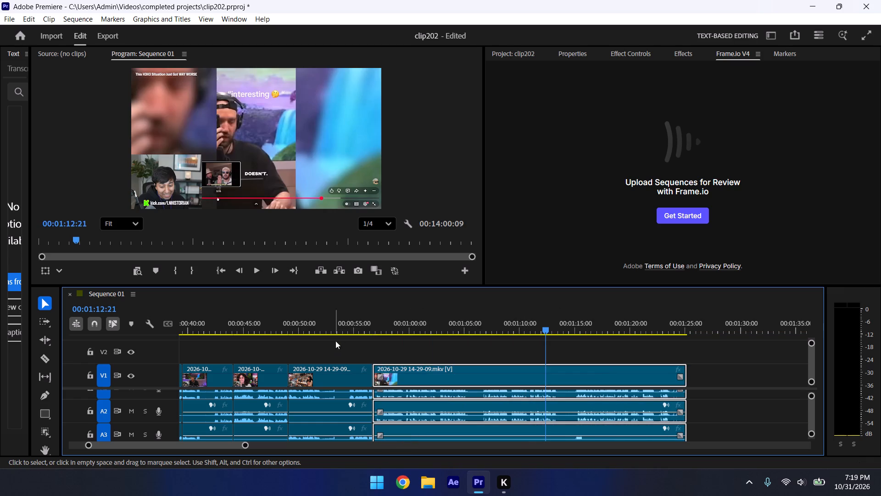
Play back the join at 00:00:56:46, trim a few frames off the following clip's start, and close the gap.
left_click(357, 326)
left_click_drag(246, 445, 209, 441)
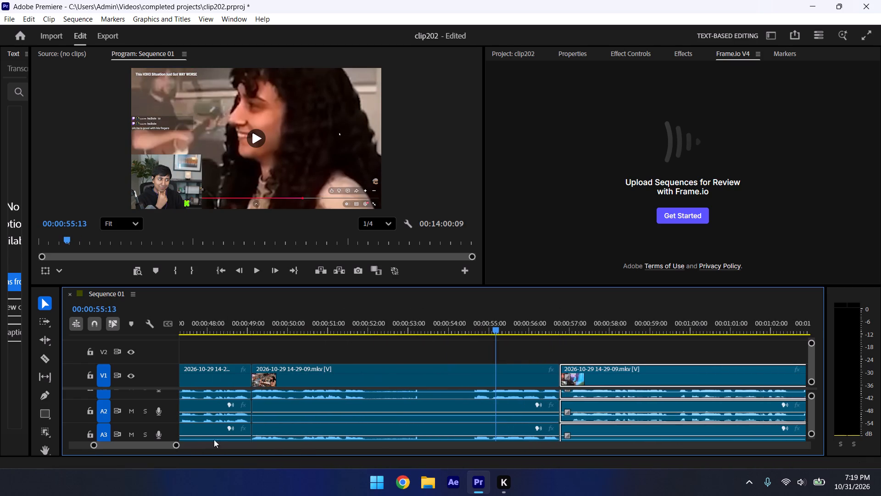
left_click_drag(812, 370, 812, 369)
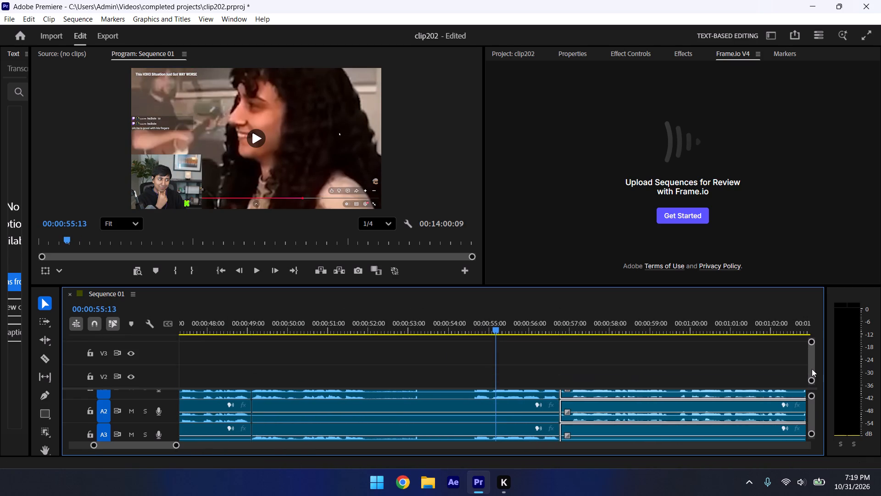
left_click_drag(812, 369, 813, 397)
left_click_drag(811, 417, 814, 412)
key("space")
left_click(634, 345)
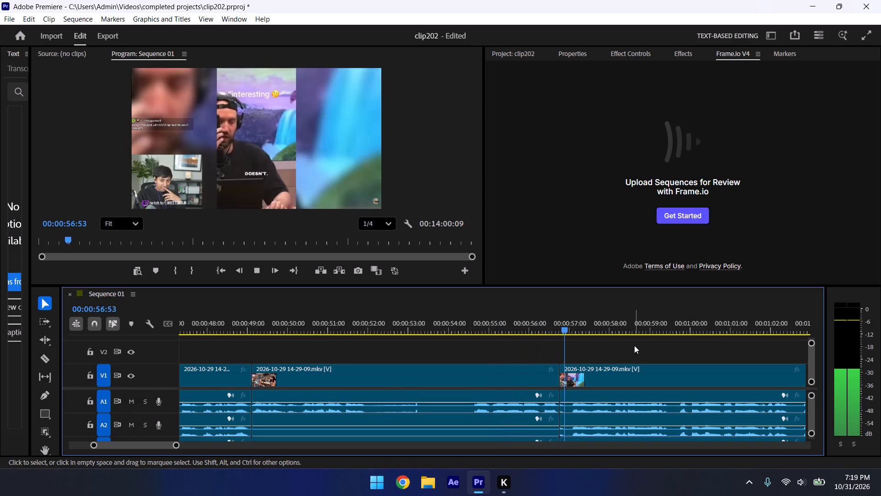
key("space")
left_click_drag(562, 372, 574, 374)
left_click_drag(600, 378, 591, 375)
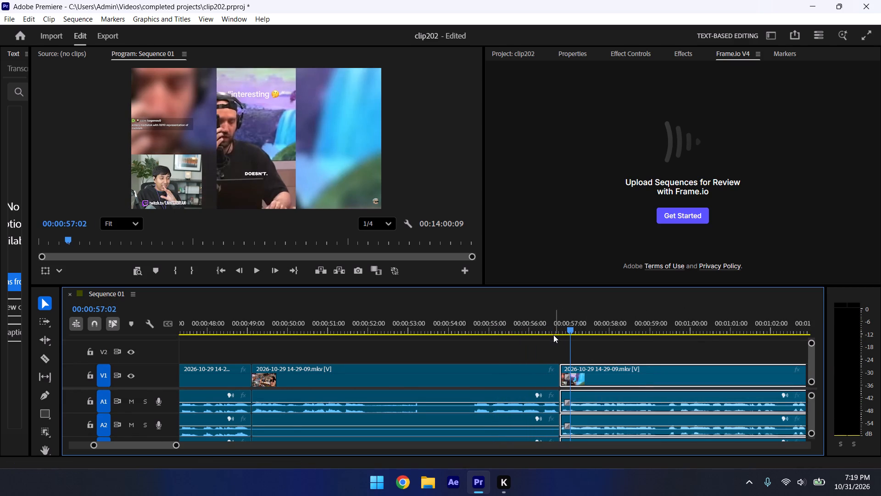
Recheck the join at 00:00:56:46, play on, split the clip at 00:01:02:13, and save the project.
left_click(553, 334)
left_click(553, 328)
left_click(564, 341)
key("space")
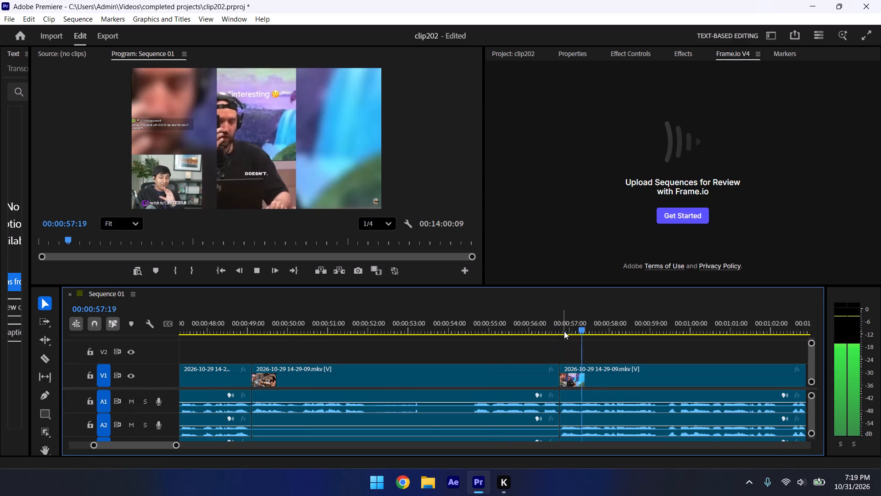
left_click_drag(175, 445, 171, 448)
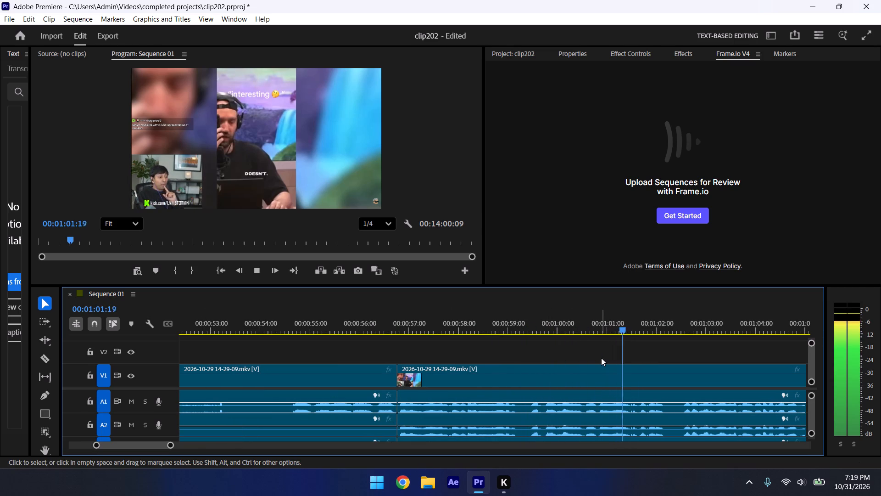
key("space")
key("ctrl+k")
key("ctrl+s")
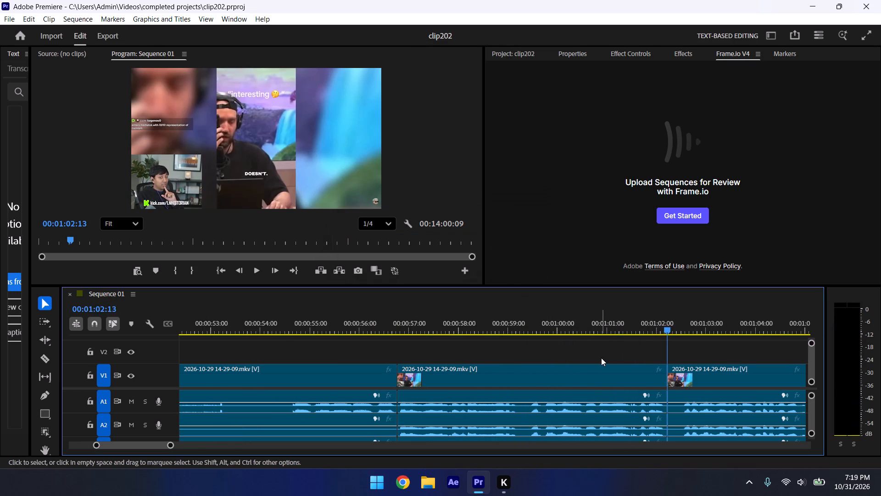
Trim a few frames off the clip start after 00:01:02:13, close the gap, recheck the join, and save.
key("space")
key("space")
left_click_drag(674, 372, 686, 373)
left_click_drag(701, 373, 689, 370)
left_click(654, 338)
left_click(661, 321)
key("space")
left_click(681, 335)
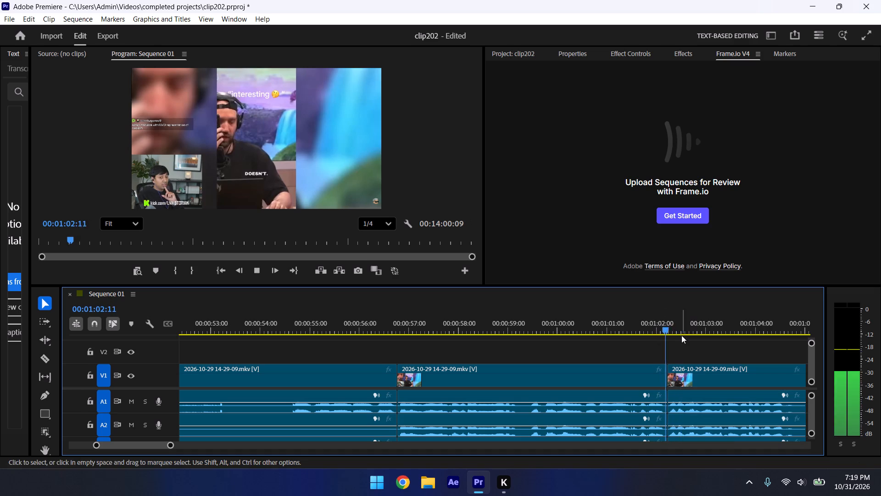
key("ctrl+s")
Play on, split the clip at 00:01:04:49, and save the project.
key("space")
left_click_drag(171, 447, 187, 452)
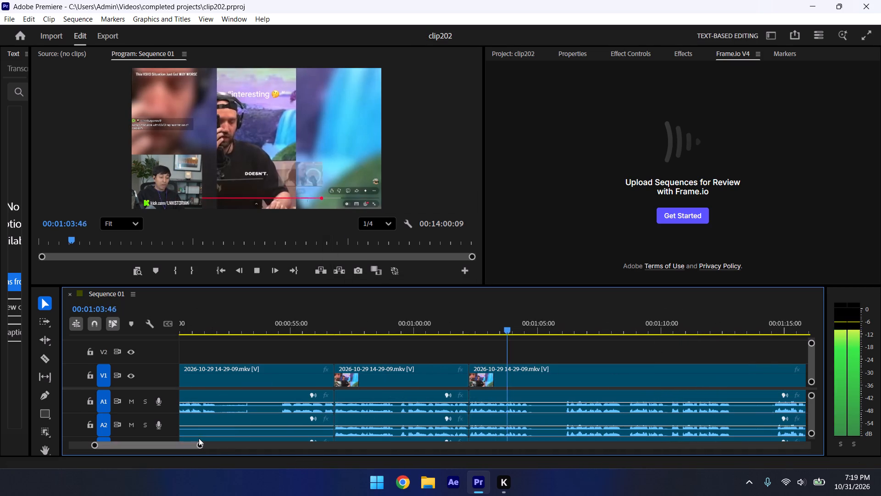
key("space")
key("ctrl+k")
key("ctrl+s")
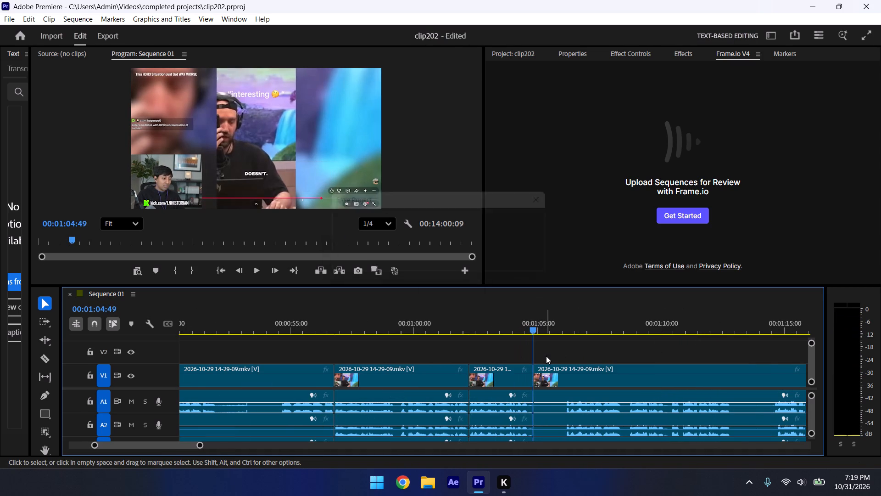
Trim about 00:00:01:17 off the start of the clip after 00:01:04:49 and move it back to close the gap.
key("space")
left_click_drag(535, 371, 568, 377)
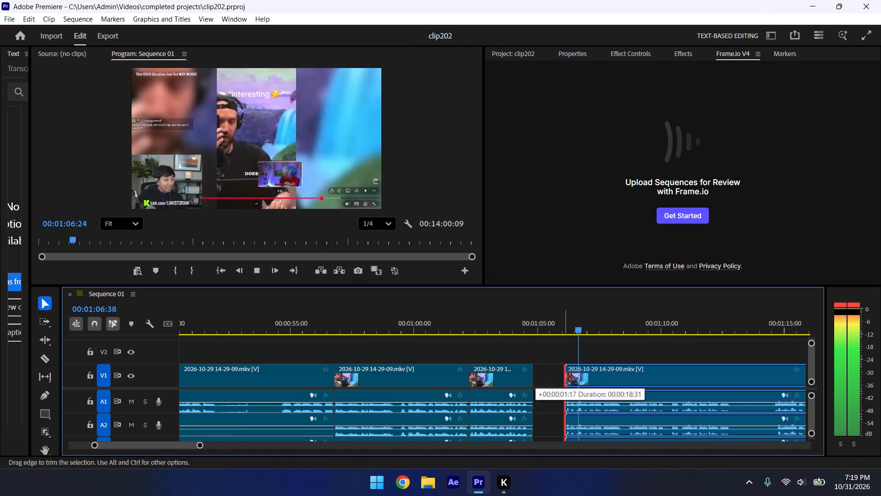
left_click_drag(568, 377, 566, 375)
key("space")
left_click_drag(587, 377, 564, 375)
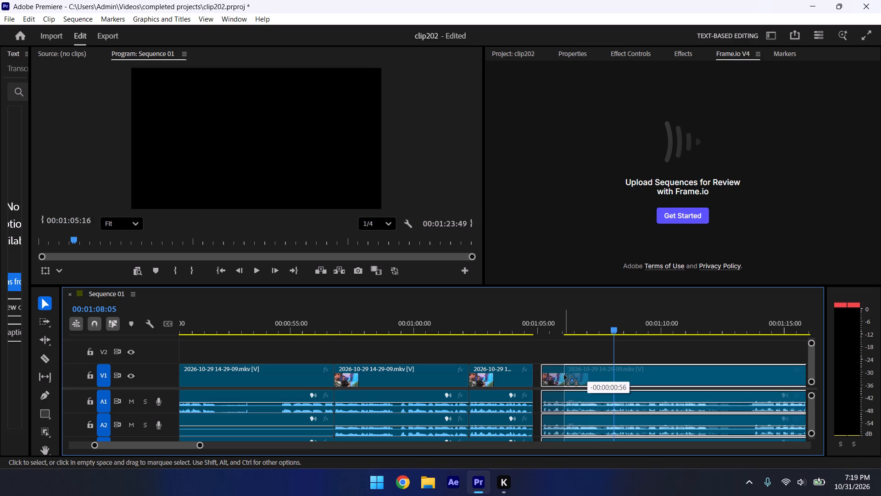
left_click_drag(564, 375, 558, 376)
Play on, split the clip at about 00:01:11:40, and save the project.
key("space")
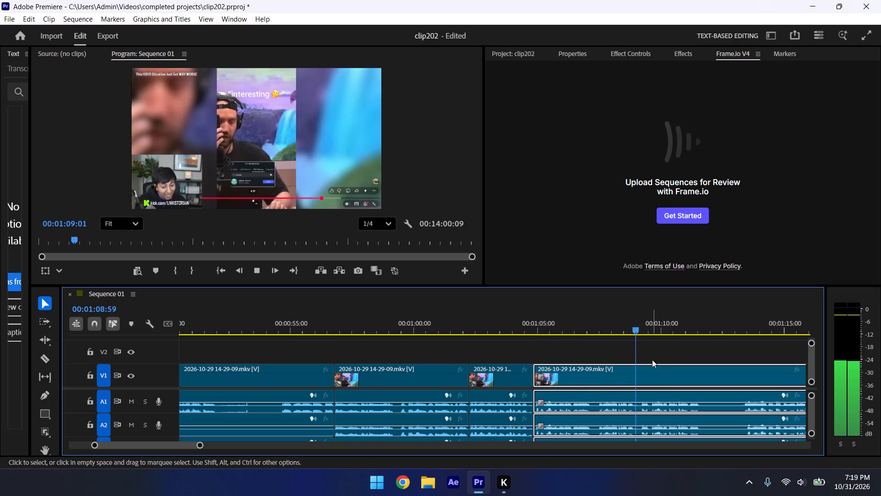
left_click(675, 353)
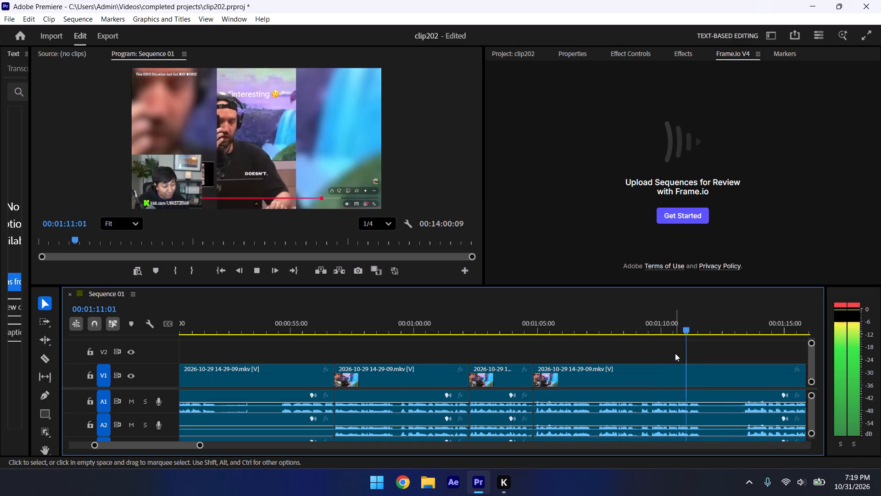
key("space")
key("ctrl+k")
key("ctrl+s")
Trim the last section's start forward to about 00:01:13:30, move it back against the previous clip, and play back the join.
key("space")
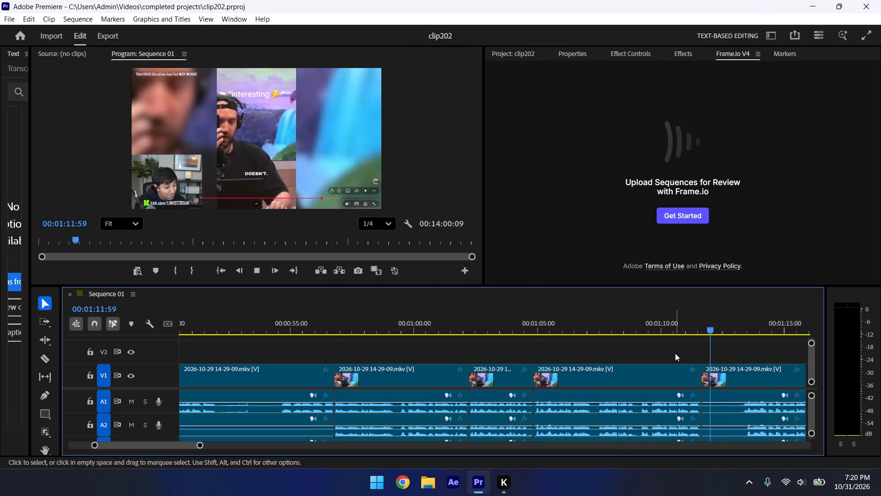
left_click_drag(202, 447, 205, 453)
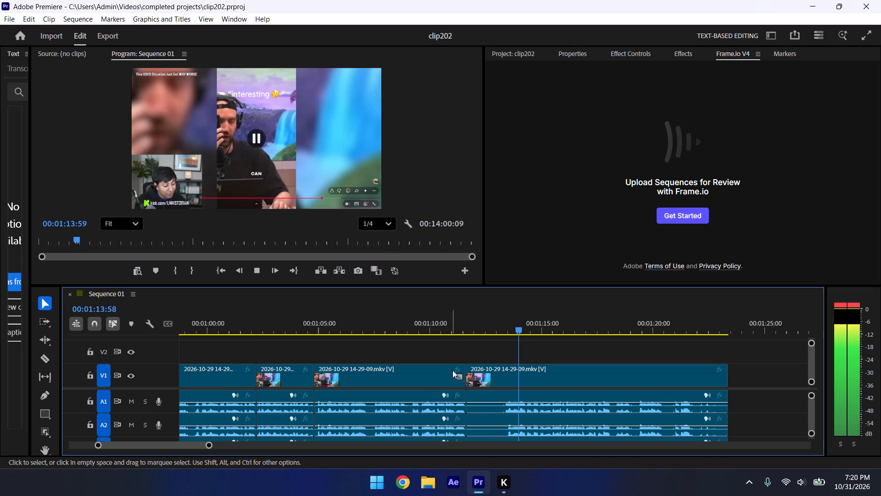
left_click_drag(469, 366, 511, 367)
key("space")
left_click_drag(532, 369, 512, 368)
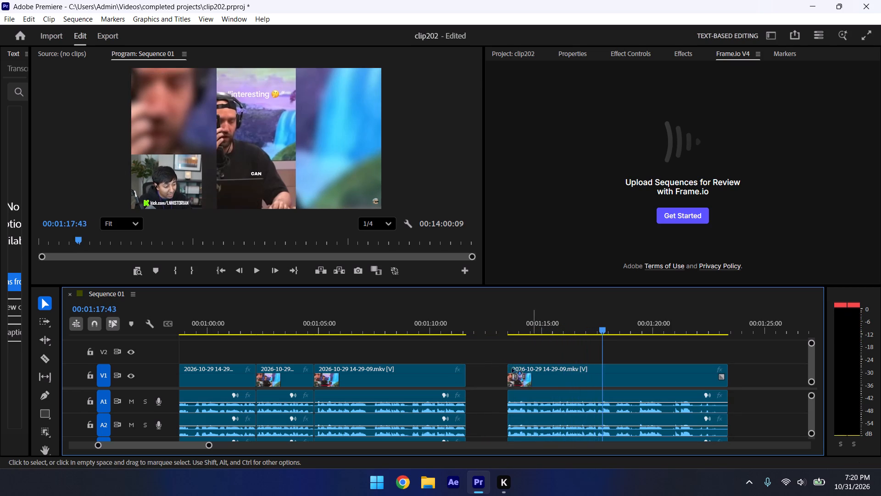
left_click_drag(512, 368, 488, 372)
left_click(464, 326)
key("space")
left_click(482, 343)
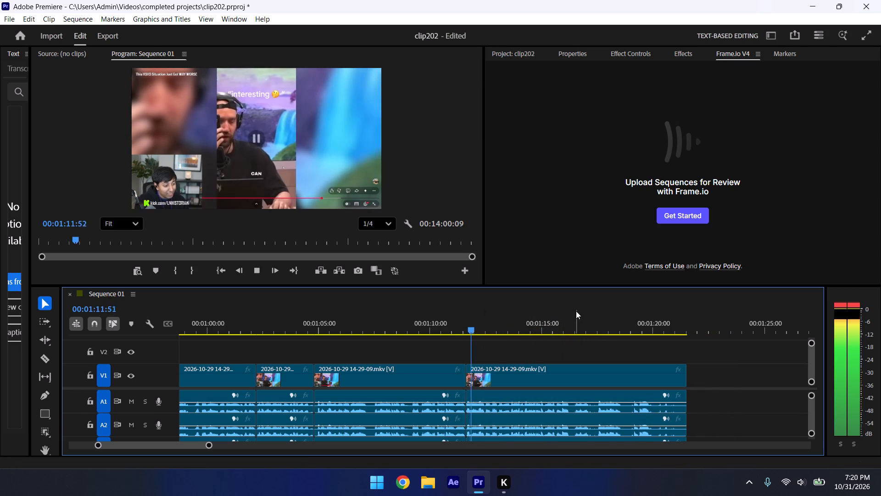
Play back the last joined clip, trim its end back to 00:01:20:53, and save the project.
left_click_drag(689, 372, 677, 374)
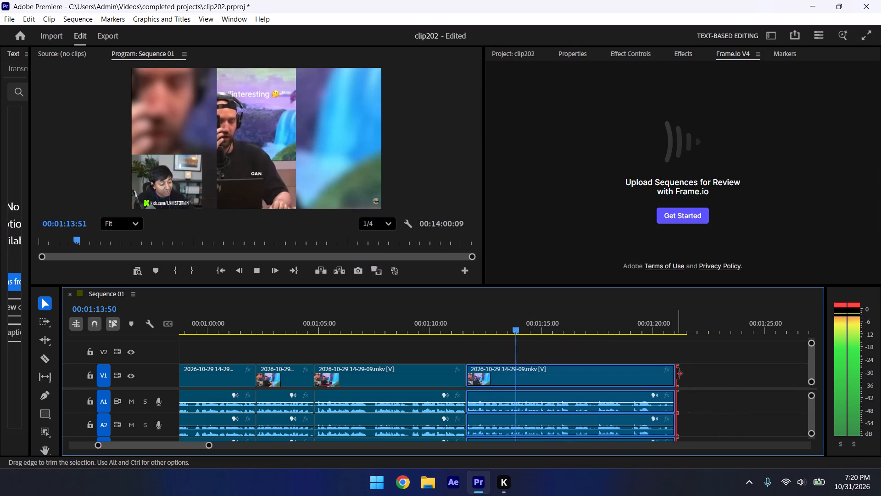
left_click_drag(209, 445, 202, 442)
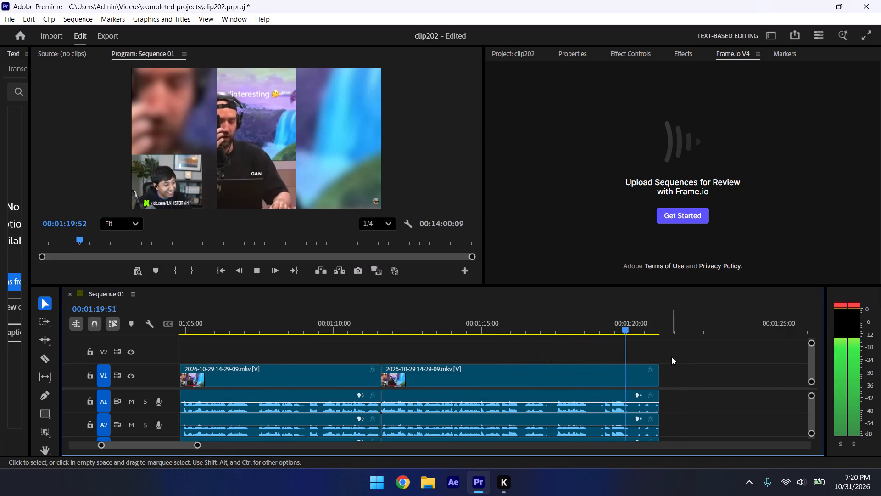
key("space")
key("space")
key("space")
key("space")
key("space")
left_click_drag(659, 371, 655, 368)
key("ctrl+s")
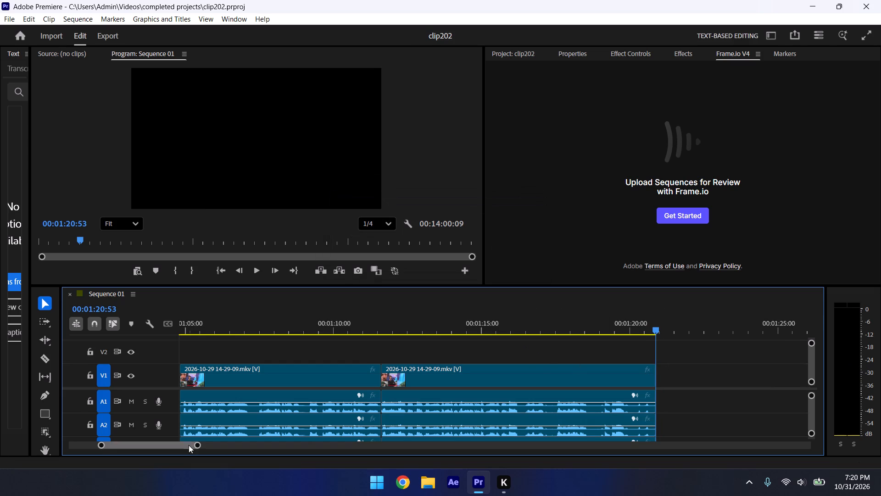
Delete the leftover clip that sits far beyond the edited section, starting after 00:09:00:00.
left_click_drag(200, 447, 576, 488)
left_click(756, 378)
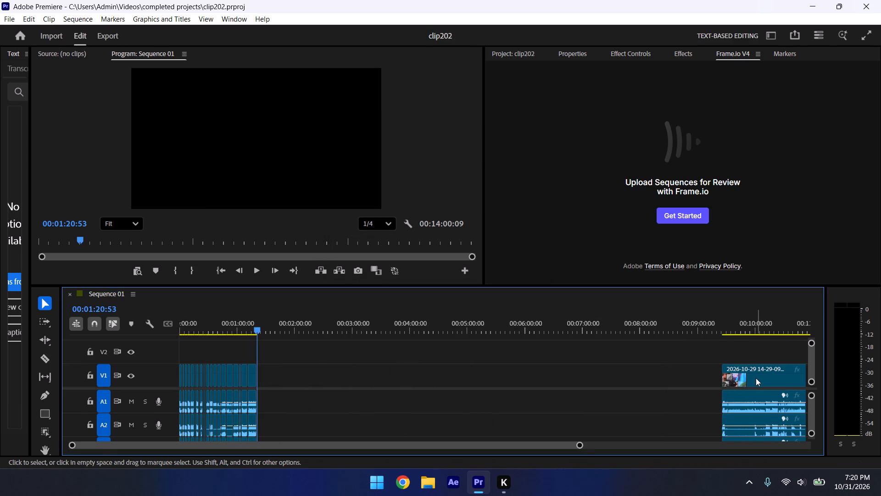
key("Delete")
Close the application.
left_click(879, 0)
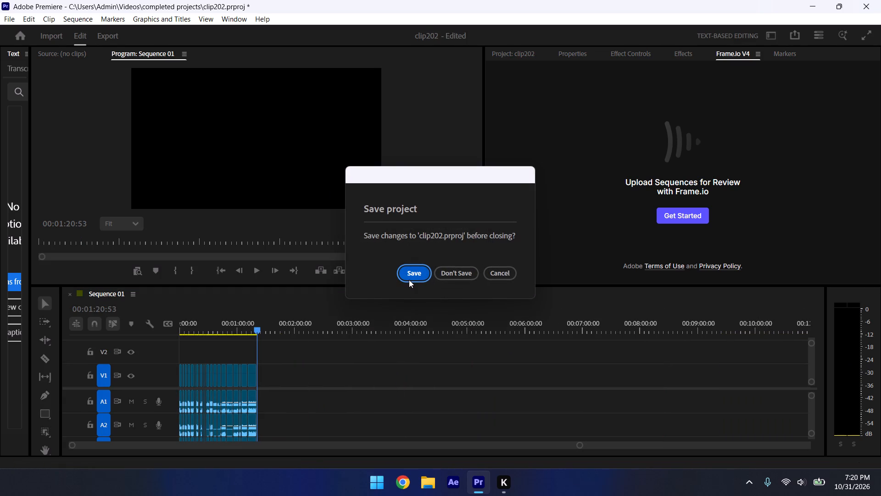
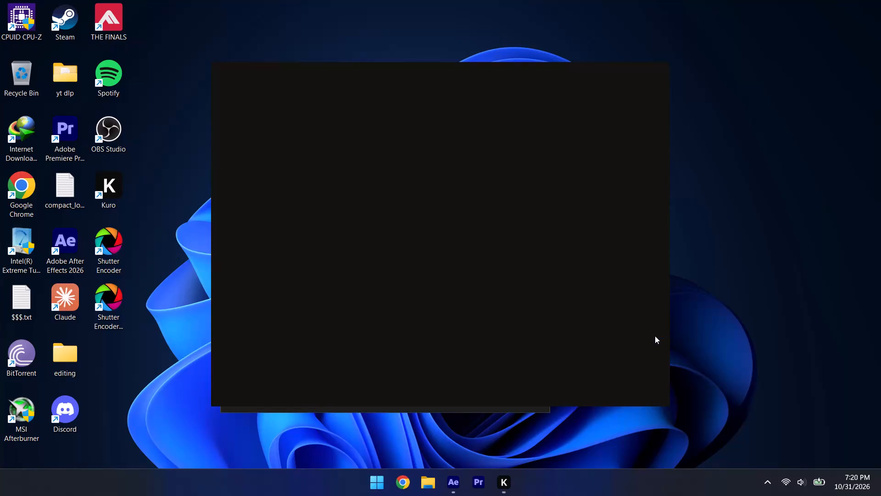
Switch to After Effects and continue its startup with the known issues in the System Compatibility Report.
left_click(521, 414)
left_click(454, 491)
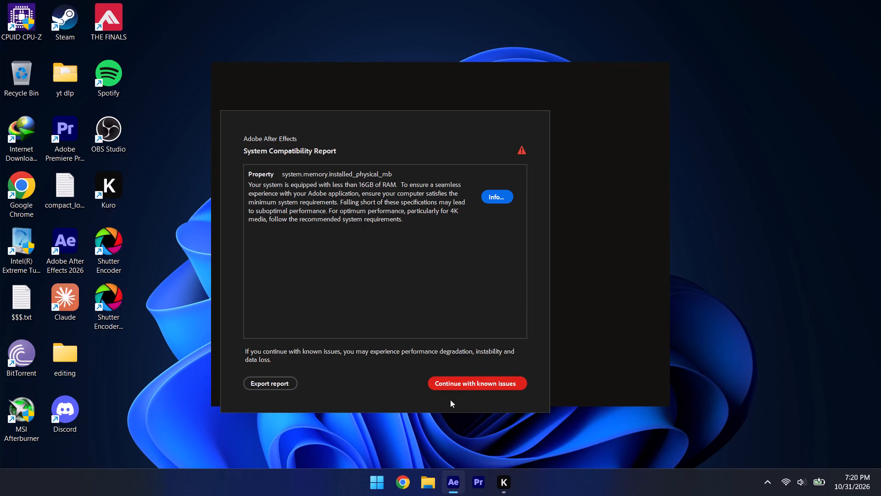
left_click(458, 389)
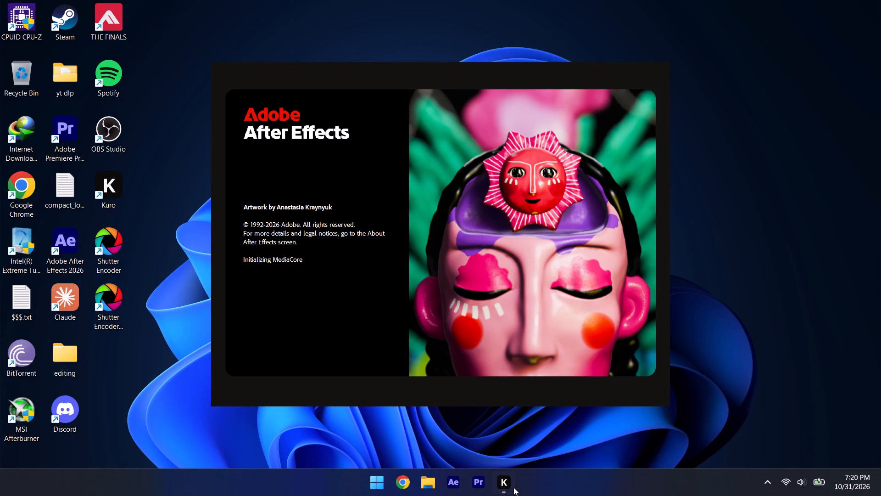
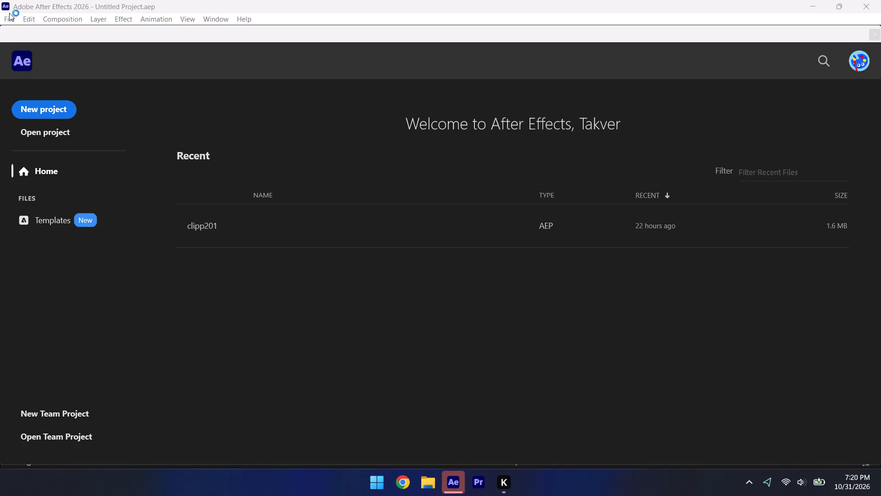
Start a new project and import the Premiere project clip202.prproj from the completed projects folder.
left_click(48, 116)
left_click(6, 19)
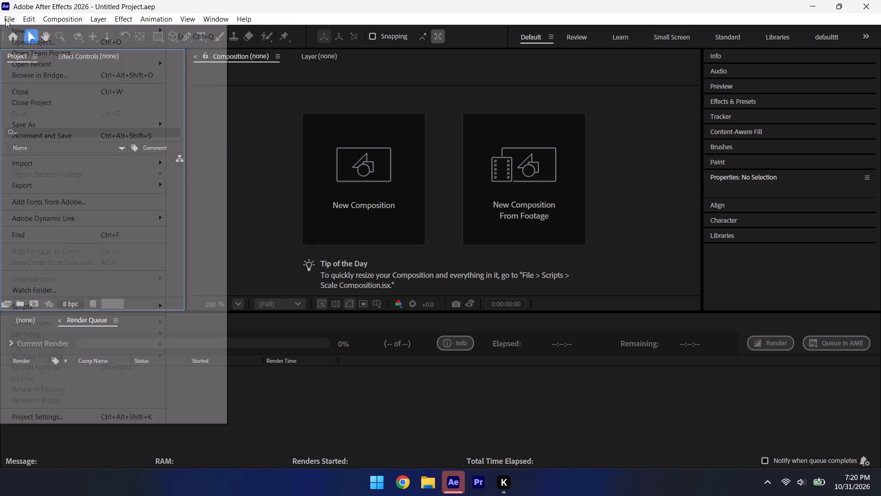
left_click(221, 198)
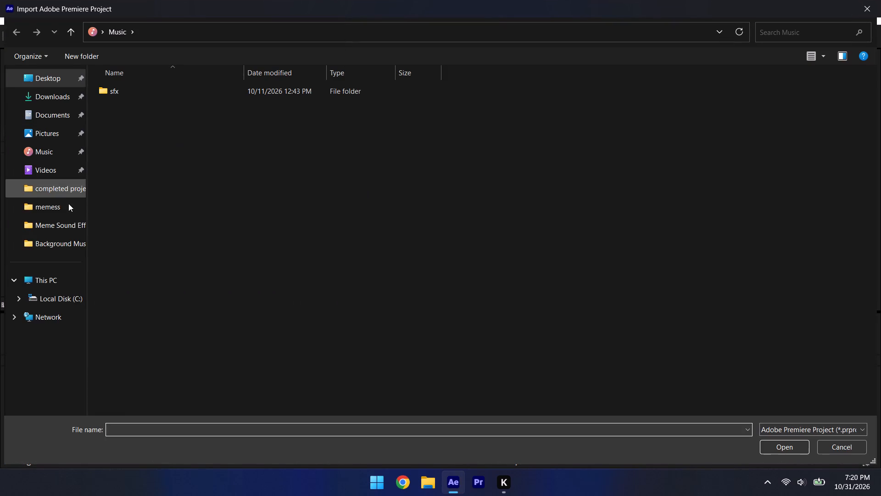
left_click(65, 191)
left_click(141, 91)
left_click(772, 445)
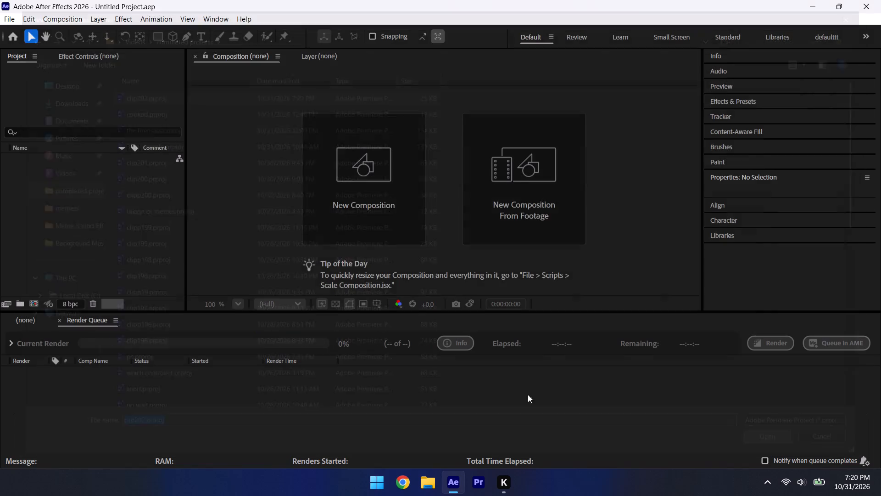
left_click(467, 259)
left_click(61, 222)
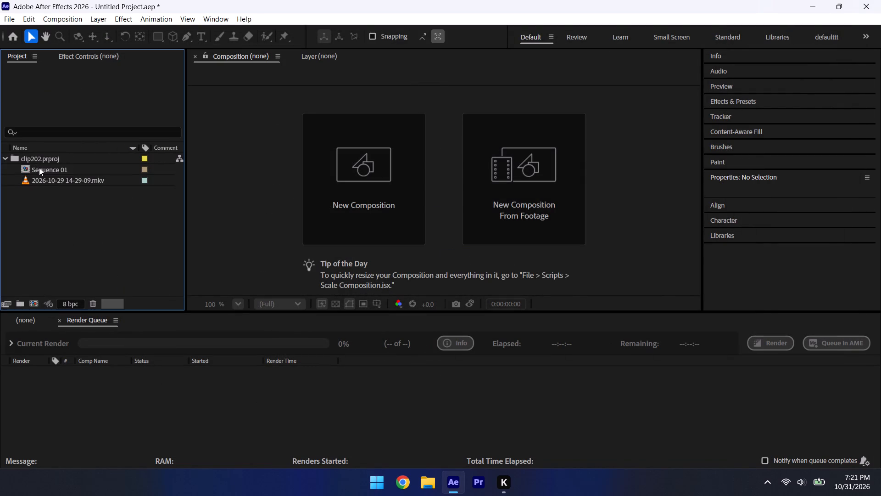
Create a new composition from the imported Sequence 01.
left_click_drag(39, 168, 383, 192)
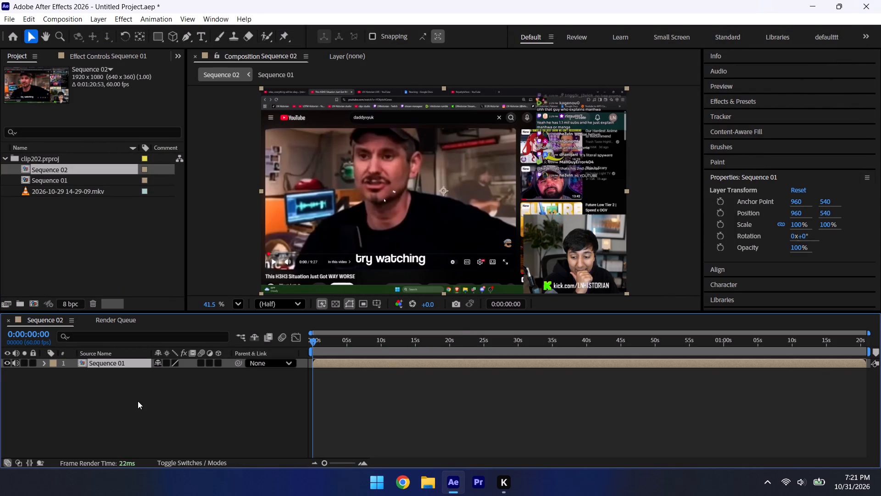
Duplicate the Sequence 01 layer and mute the audio of the lower copy.
key("ctrl+d")
left_click(17, 374)
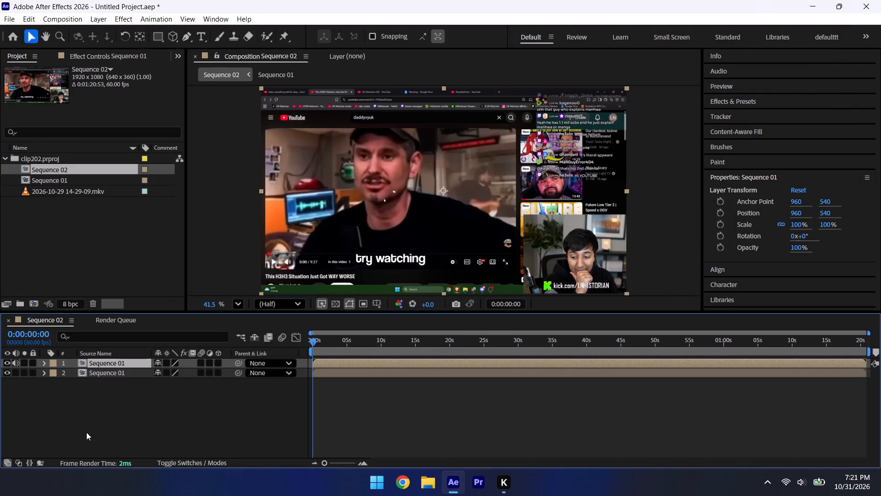
Set the audio level of the upper Sequence 01 layer to -4 dB.
key("l")
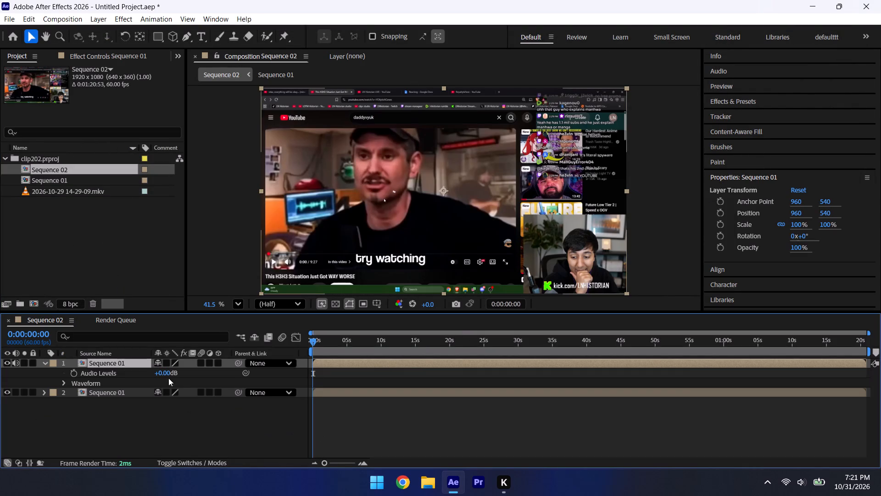
left_click(165, 374)
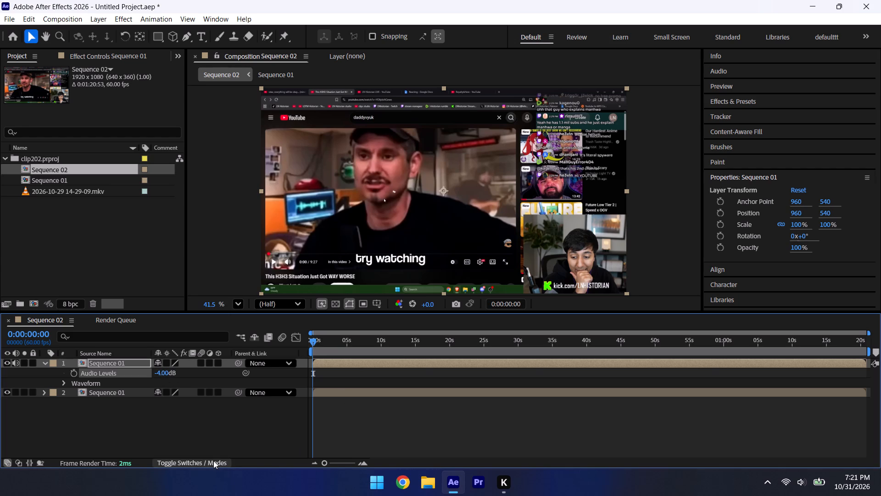
Change the composition settings to the Social Media Portrait HD preset, 1080x1920 at 30 fps.
key("ctrl+k")
left_click(441, 149)
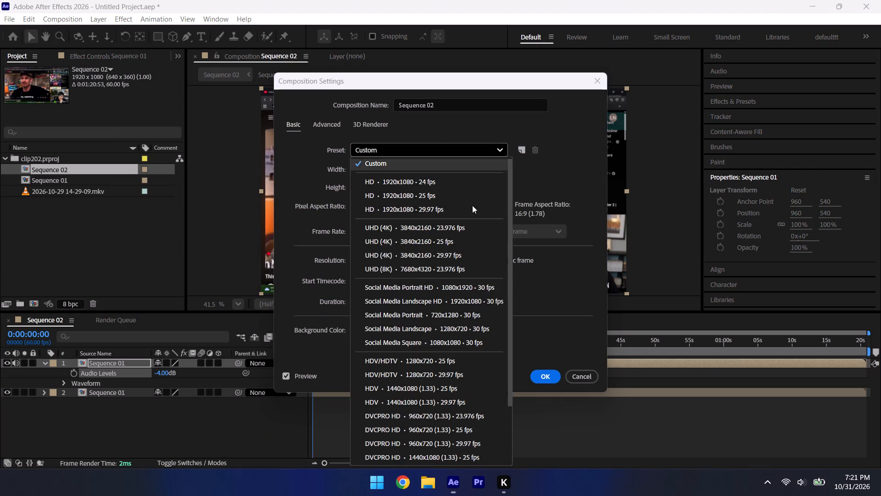
left_click(486, 283)
left_click(539, 382)
Add two dark gray solid layers at the full composition size of 1080 x 1920 px.
left_click(202, 437)
right_click(202, 437)
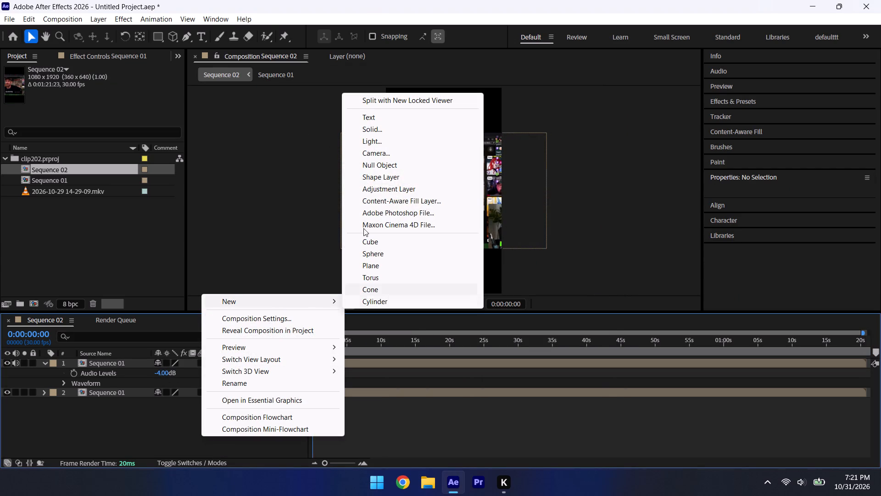
left_click(375, 127)
left_click(511, 352)
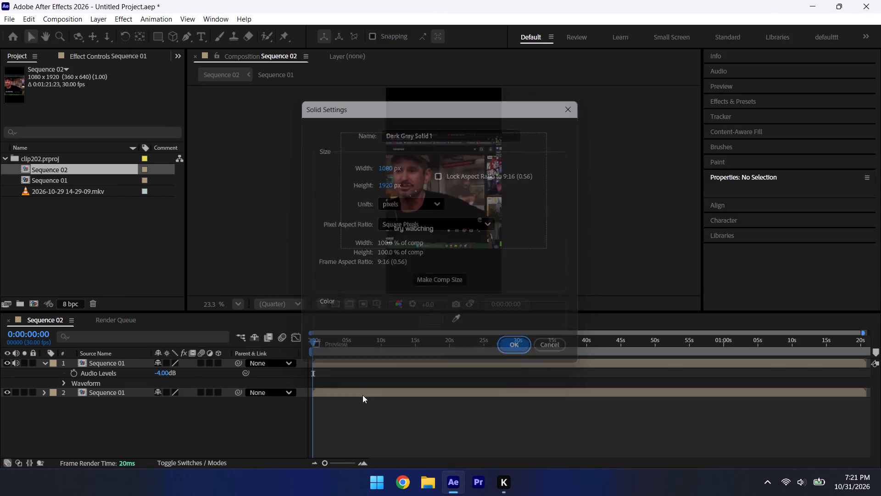
left_click(188, 437)
right_click(188, 437)
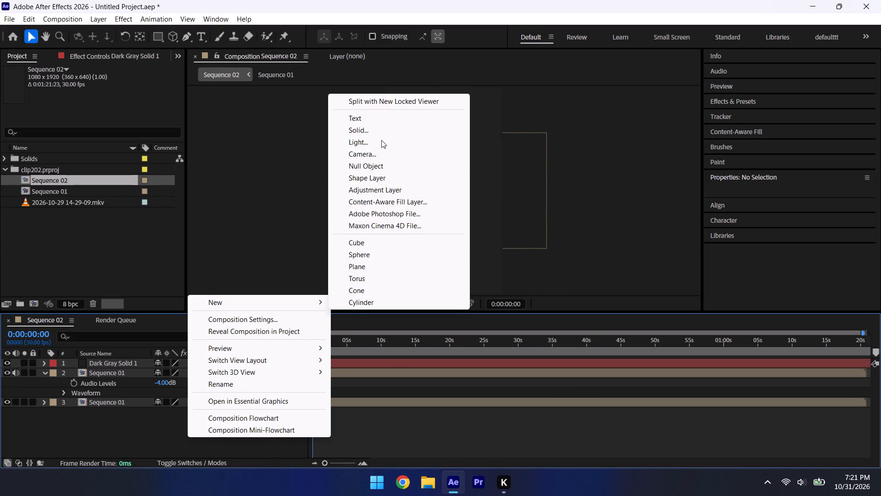
left_click(389, 130)
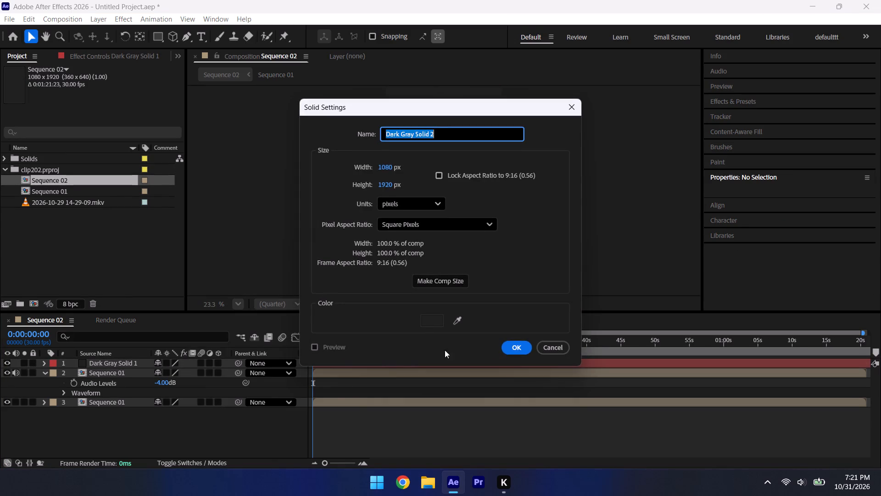
left_click(513, 346)
Set the vertical position of the Dark Gray Solid 2 layer to 0.
left_click(46, 364)
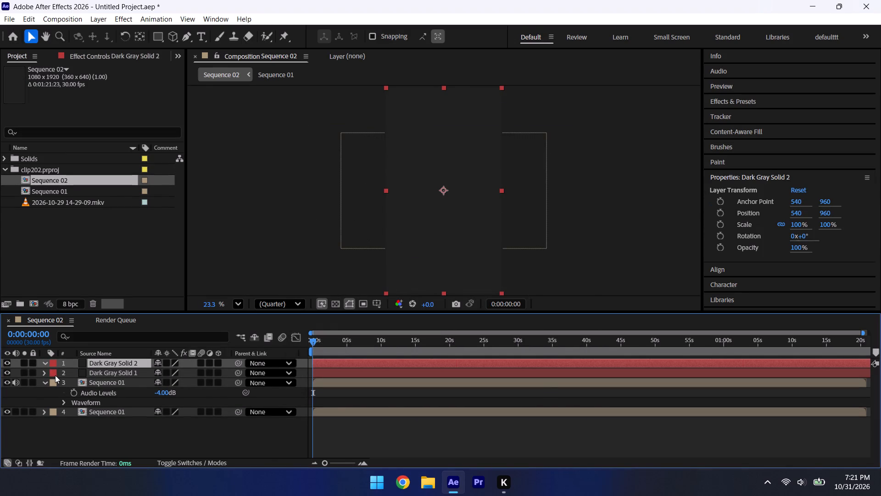
left_click(55, 376)
left_click(180, 395)
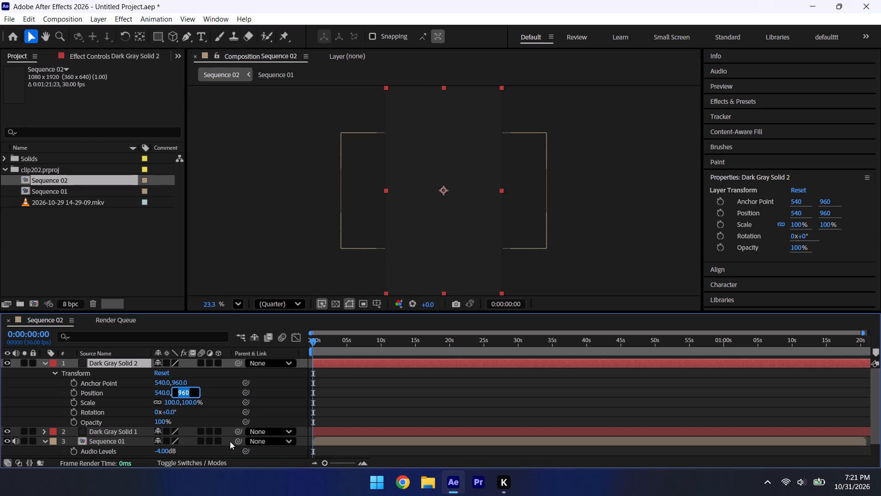
key("0")
key("Return")
left_click(46, 360)
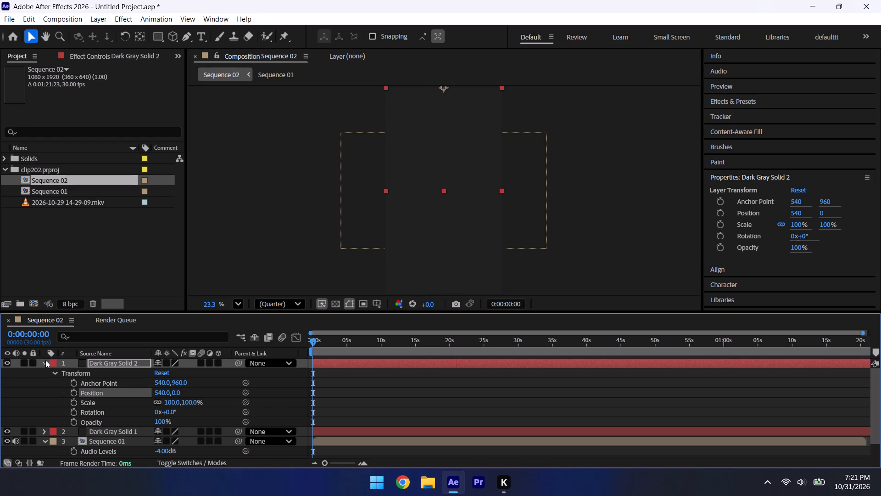
Set the vertical position of the Dark Gray Solid 1 layer to 1920.
left_click(45, 374)
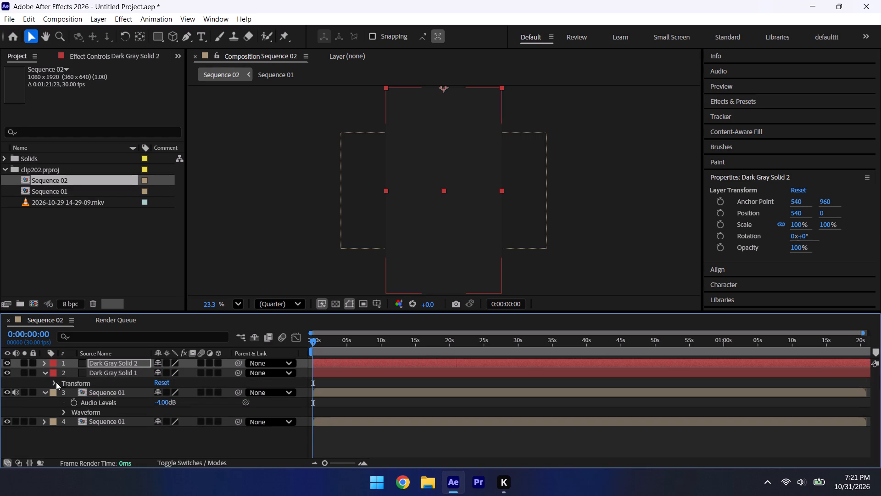
left_click(55, 384)
double_click(183, 403)
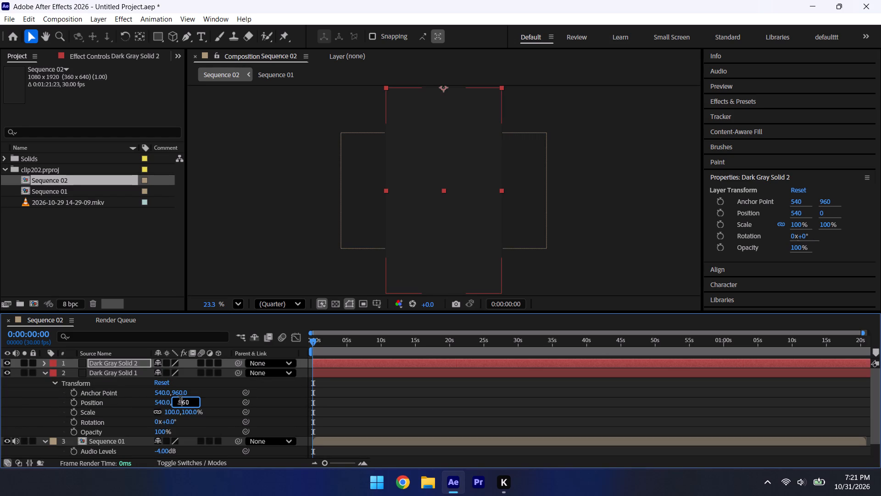
left_click(178, 402)
key("1")
key("Right")
key("Right")
key("BackSpace")
key("2")
key("Return")
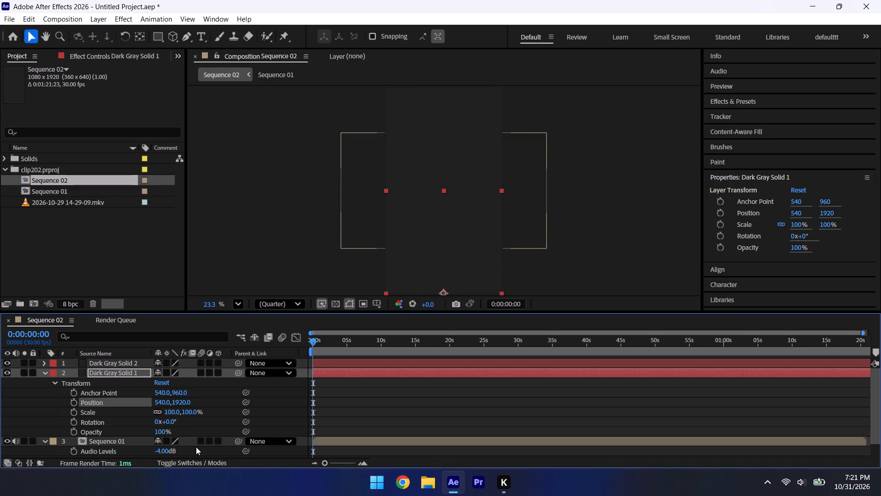
left_click(45, 370)
Set the upper Sequence 01 layer's position to -1111, -307 and its scale to 235%.
double_click(47, 386)
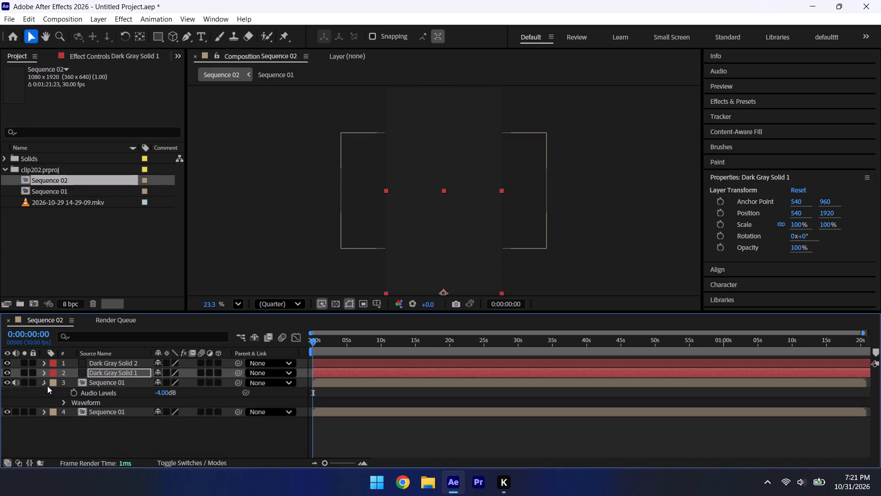
left_click(52, 389)
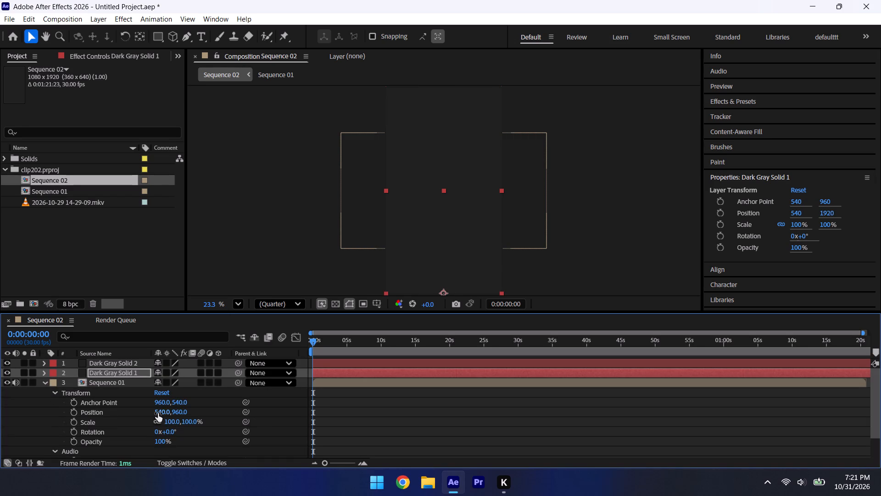
left_click(158, 413)
type("-1111")
key("Return")
left_click(189, 415)
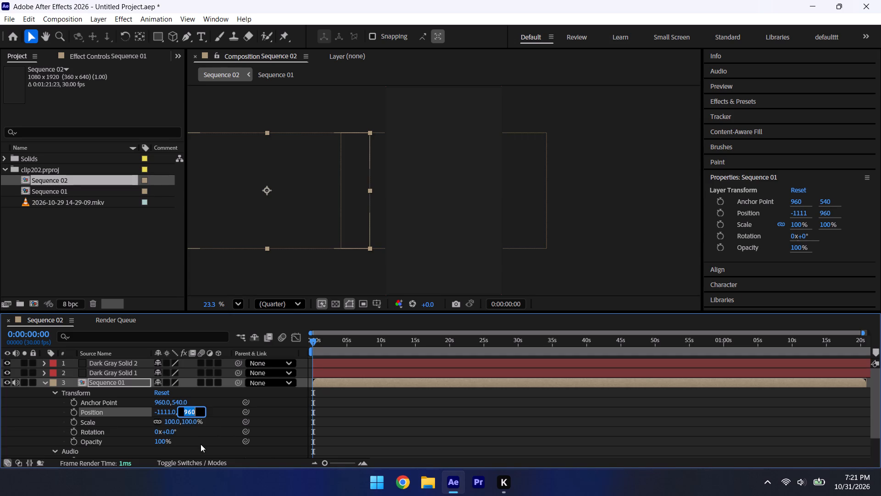
type("-307")
key("Return")
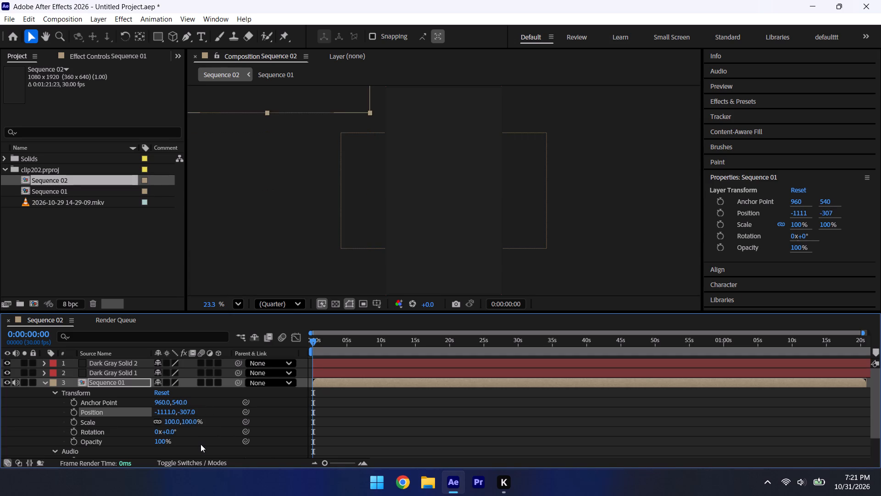
left_click(193, 422)
type("235")
key("Return")
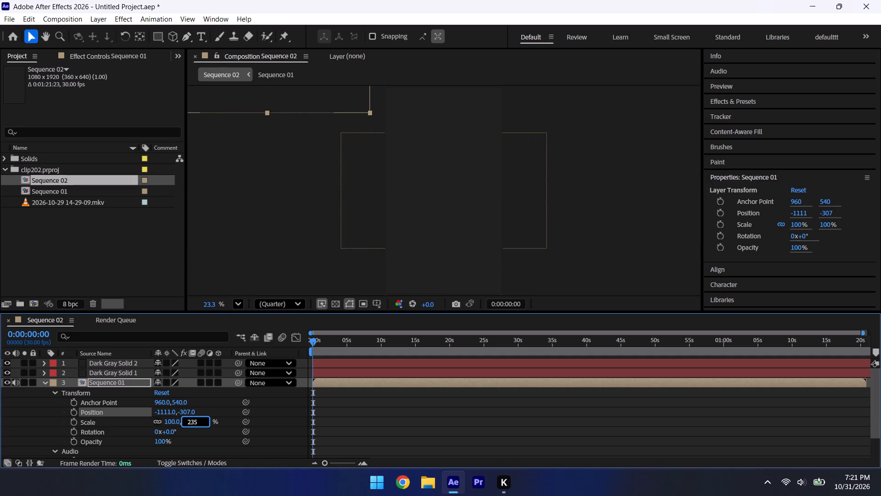
left_click(45, 381)
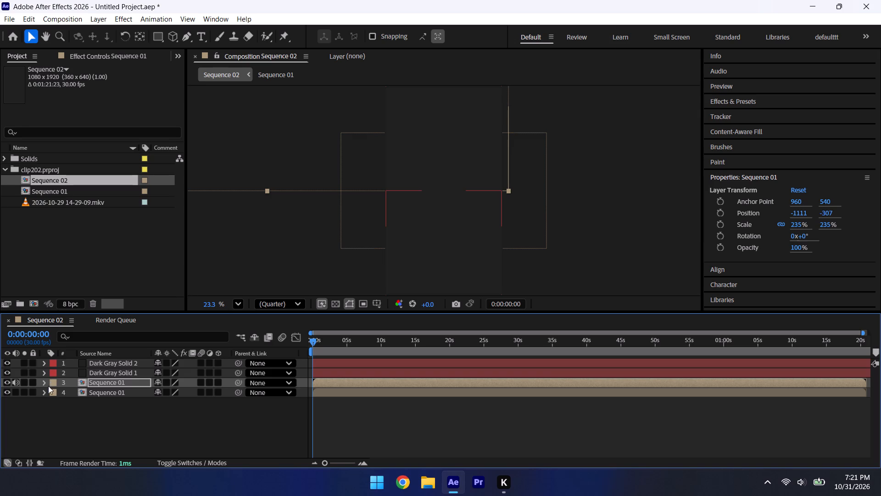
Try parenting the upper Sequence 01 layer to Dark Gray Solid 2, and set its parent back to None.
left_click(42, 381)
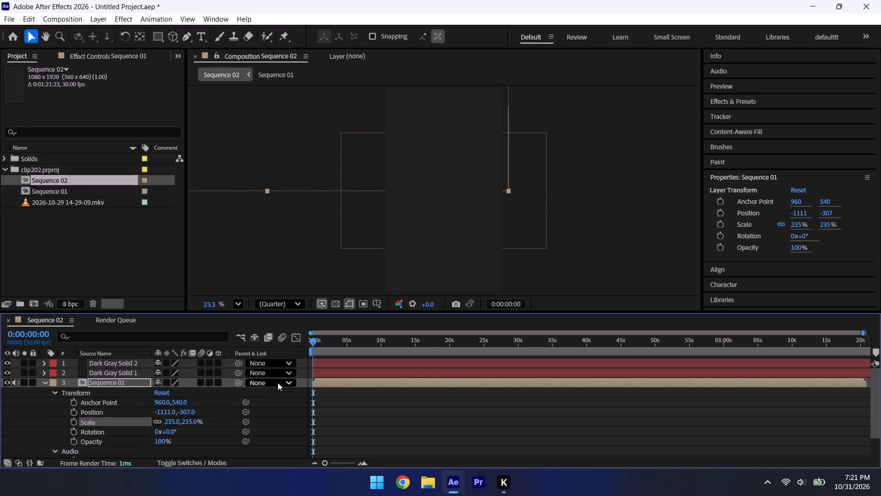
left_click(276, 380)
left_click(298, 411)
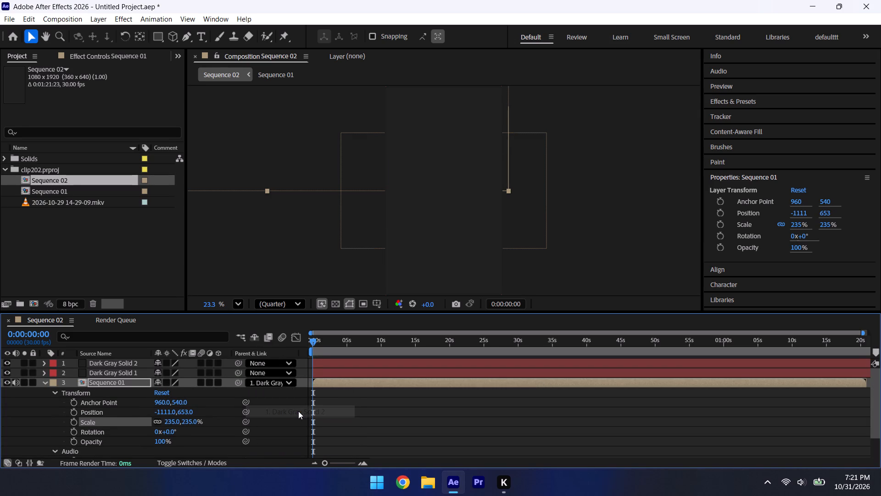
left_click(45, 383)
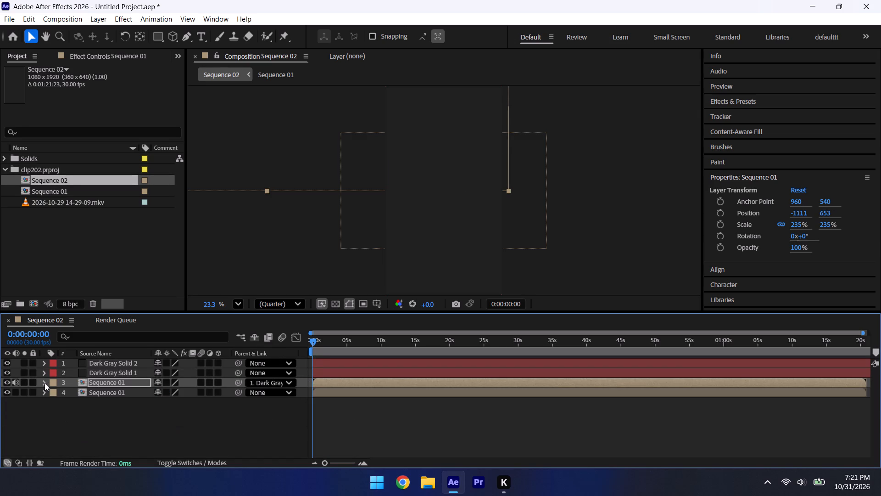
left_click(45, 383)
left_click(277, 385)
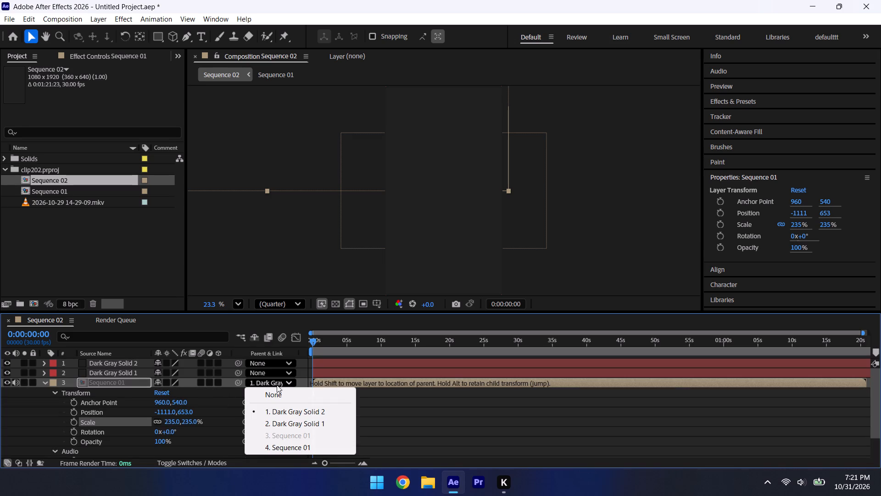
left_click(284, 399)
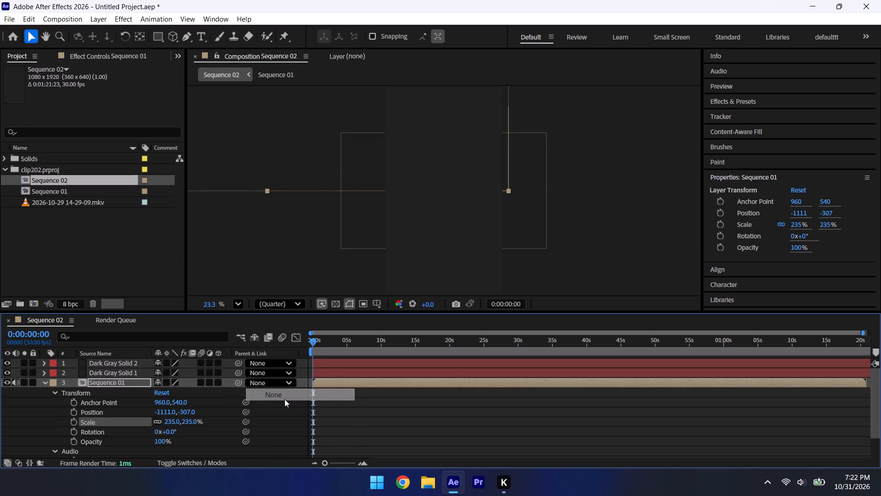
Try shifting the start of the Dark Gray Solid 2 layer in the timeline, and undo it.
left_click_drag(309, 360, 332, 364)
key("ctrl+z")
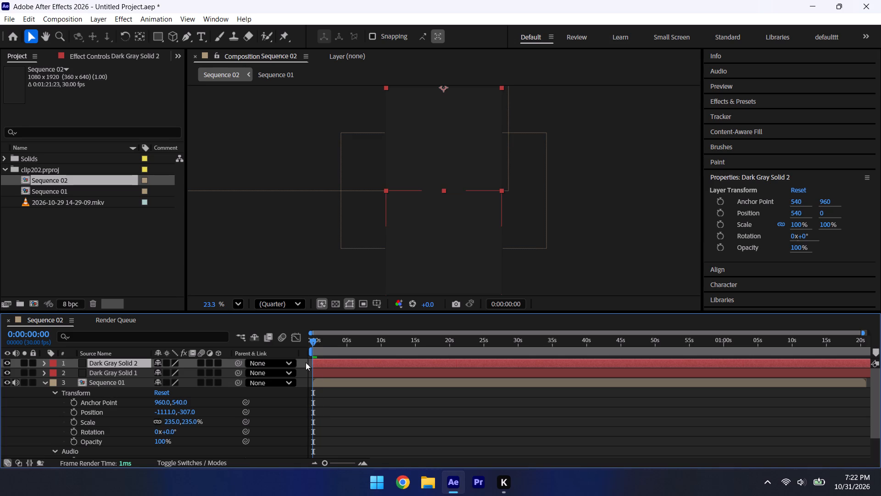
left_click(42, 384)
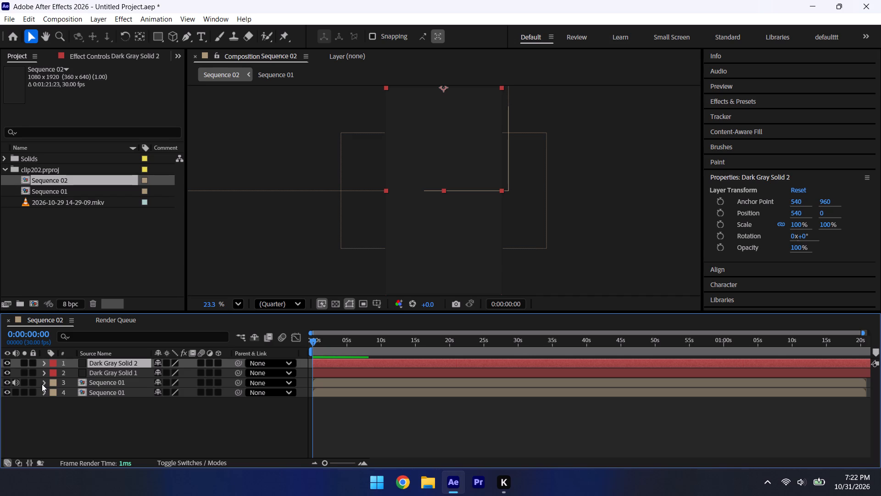
Play a short preview of the composition from the start.
key("space")
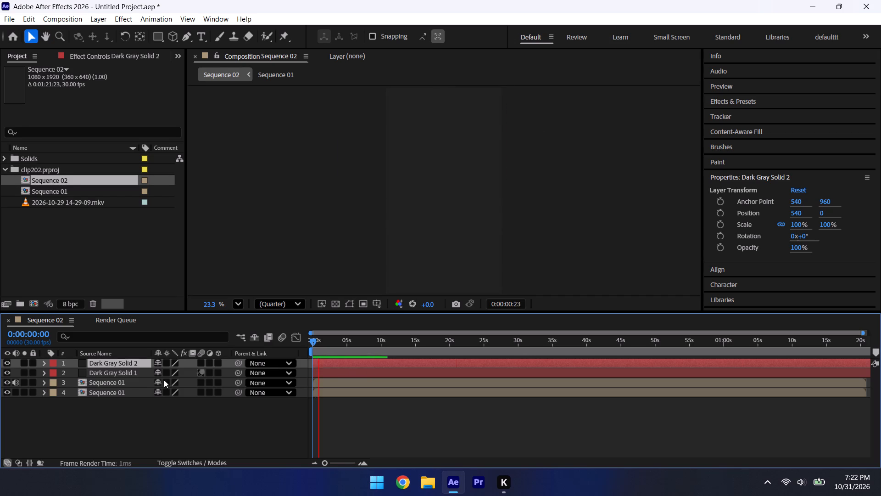
key("space")
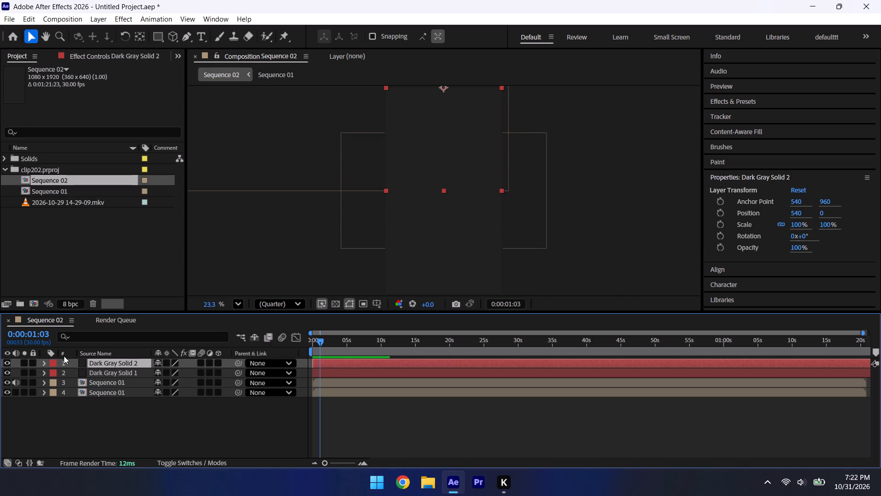
Solo both Sequence 01 layers, one after the other, and play short previews of the composition.
left_click(26, 382)
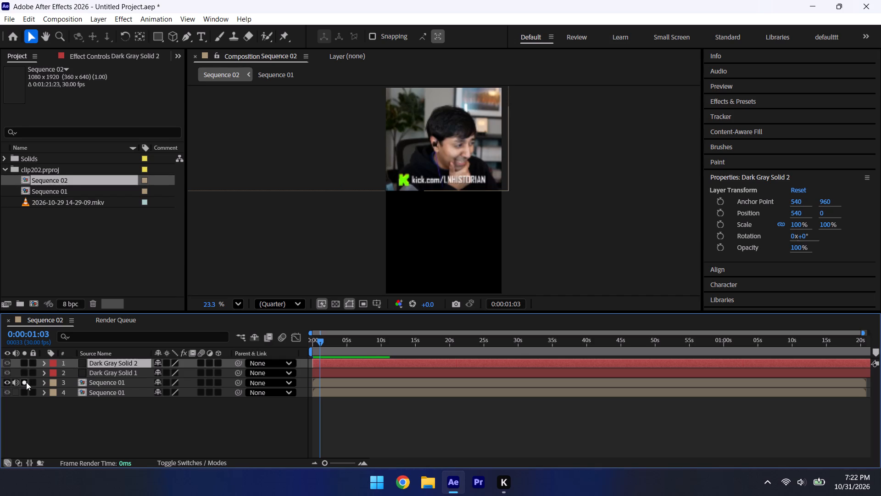
key("space")
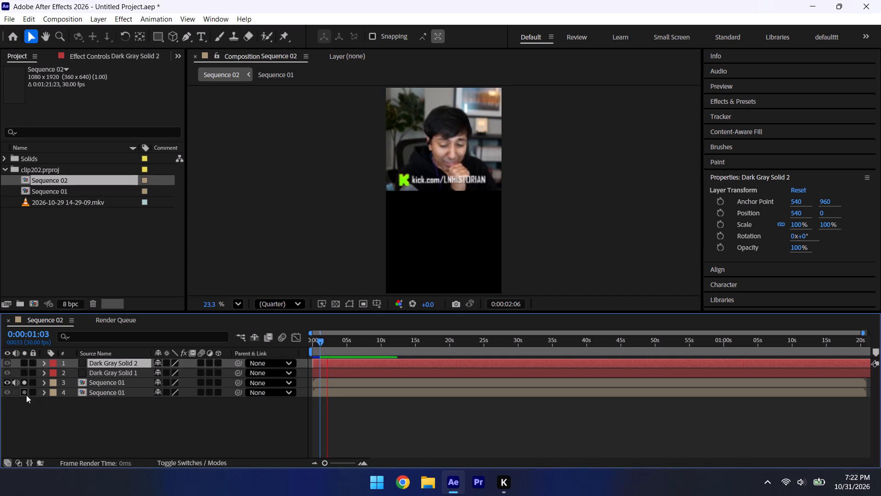
key("space")
left_click(26, 395)
key("space")
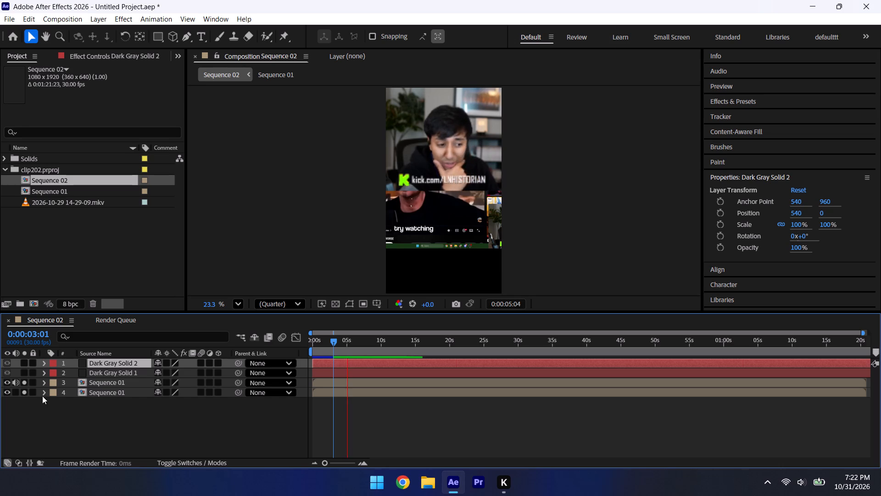
key("space")
key("space")
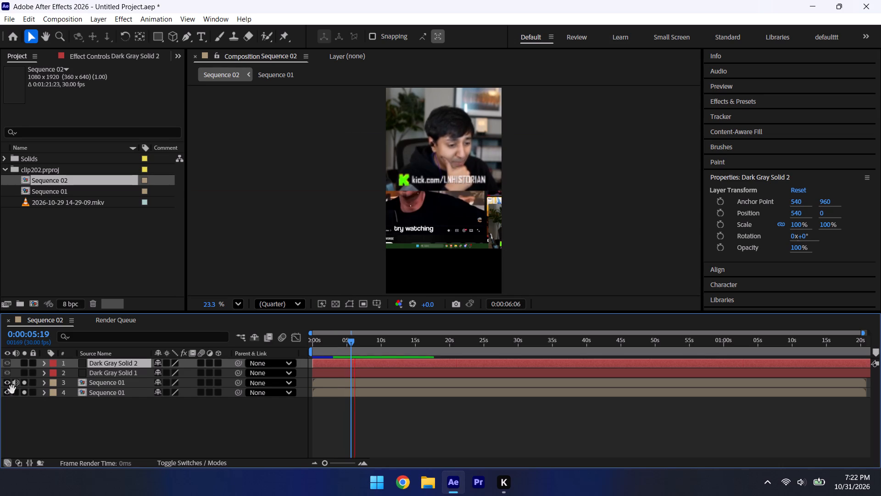
key("space")
Set the horizontal position of the upper Sequence 01 layer to -1095.
left_click(44, 381)
left_click_drag(168, 411, 181, 414)
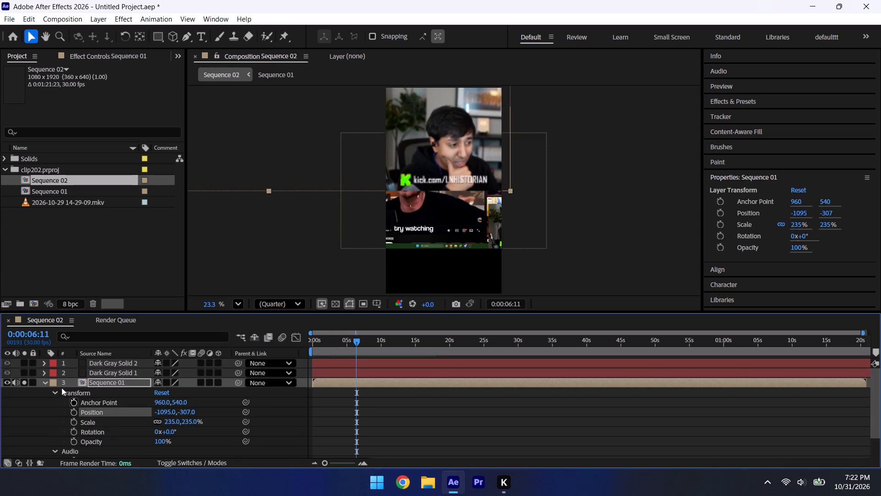
left_click(45, 383)
From the first frame, set the lower Sequence 01 layer's scale to 119% and its position to 898, 1361.
left_click_drag(358, 346, 282, 341)
left_click(43, 391)
left_click(52, 406)
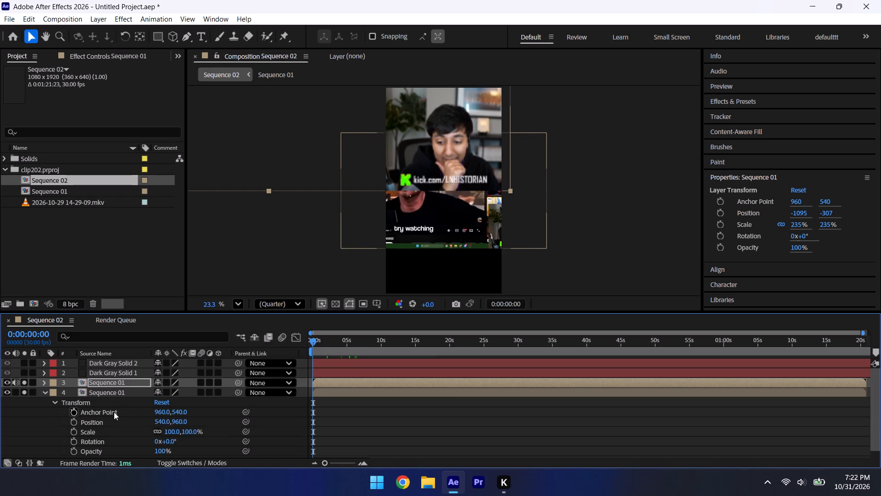
left_click_drag(196, 433, 206, 433)
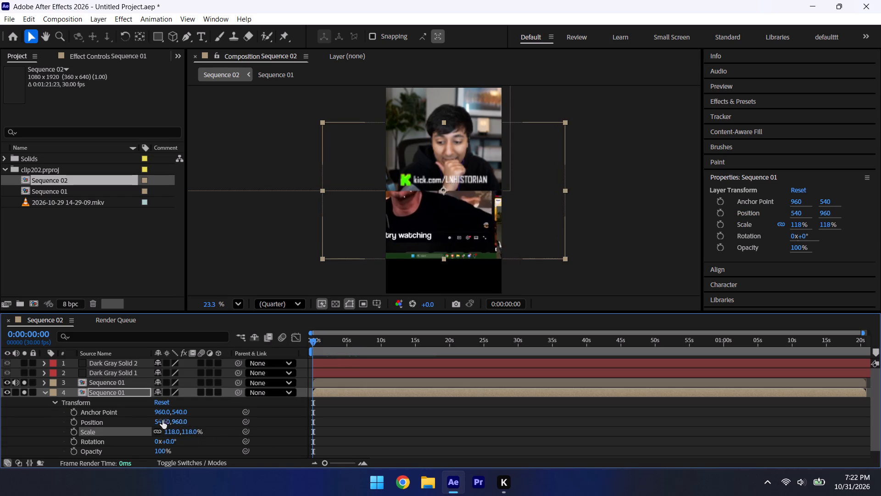
left_click_drag(159, 425, 435, 495)
left_click_drag(181, 421, 311, 495)
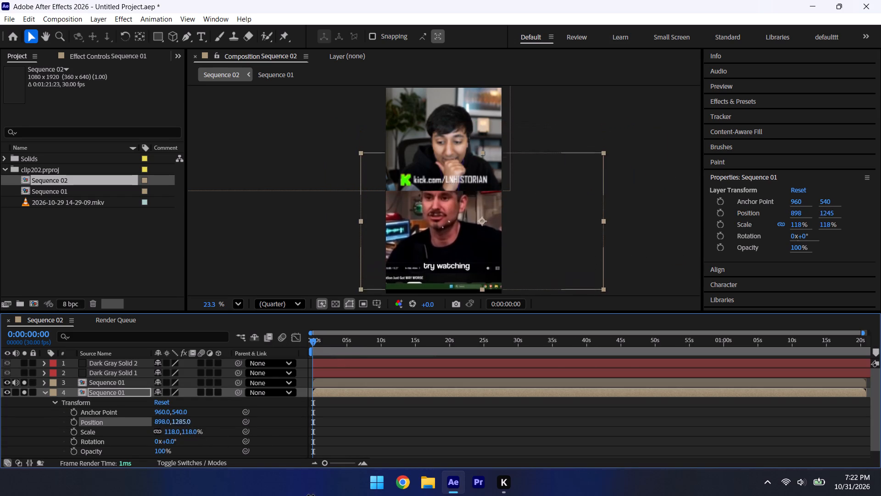
left_click_drag(311, 495, 369, 495)
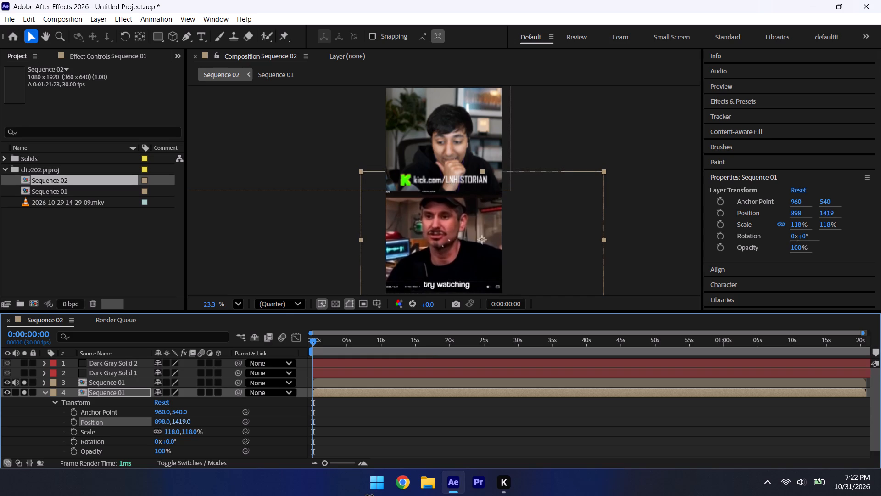
left_click_drag(369, 495, 363, 486)
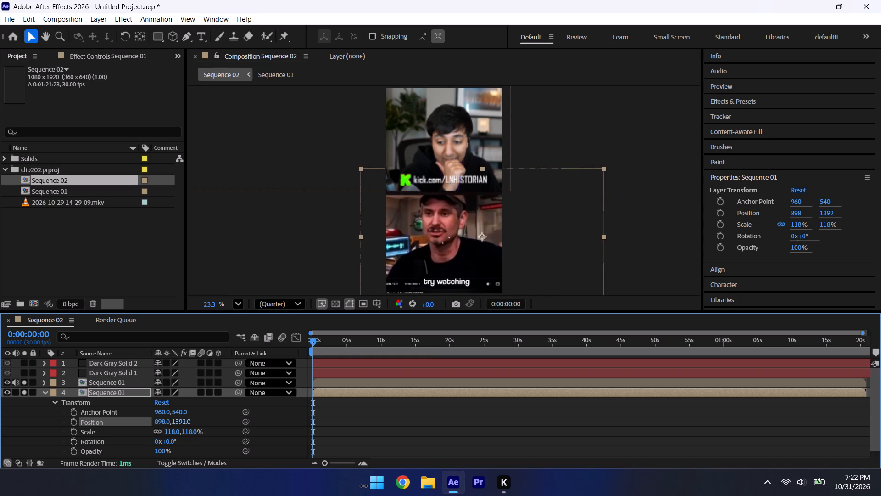
left_click_drag(363, 486, 362, 490)
left_click_drag(195, 432, 204, 442)
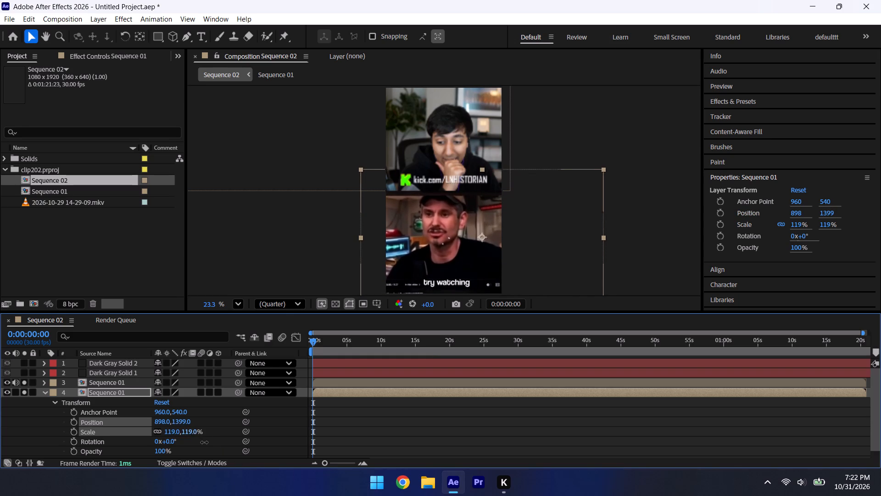
left_click_drag(204, 442, 232, 468)
left_click_drag(184, 422, 191, 429)
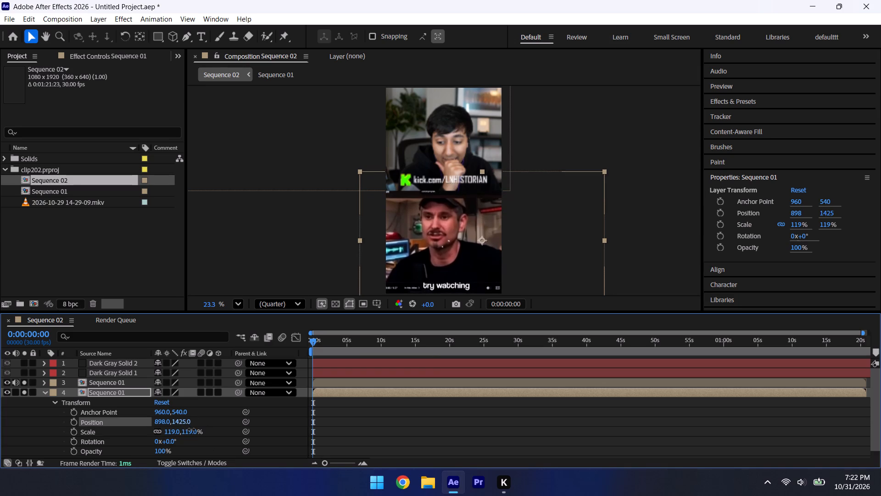
left_click_drag(191, 429, 180, 424)
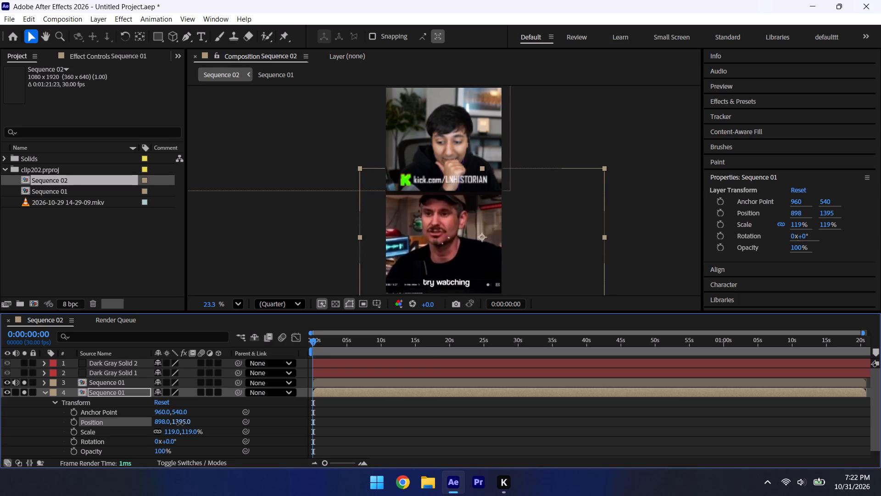
left_click_drag(180, 424, 170, 414)
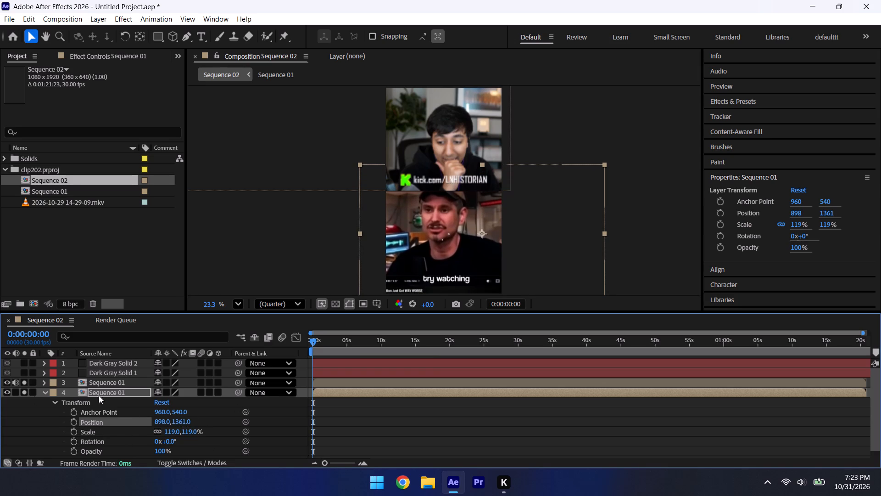
left_click(42, 391)
Preview the stacked layout from the start, from about 0:00:09:19, and on from about 0:00:16:10.
key("space")
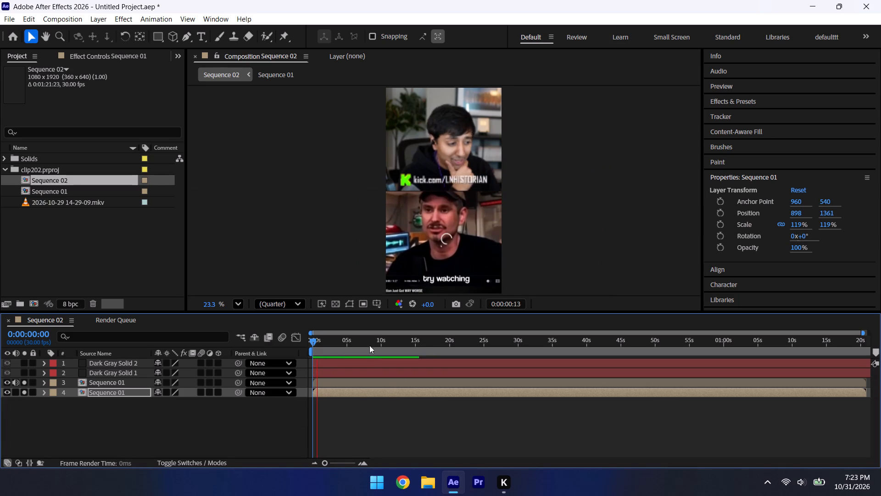
key("space")
left_click(379, 340)
left_click(379, 339)
key("space")
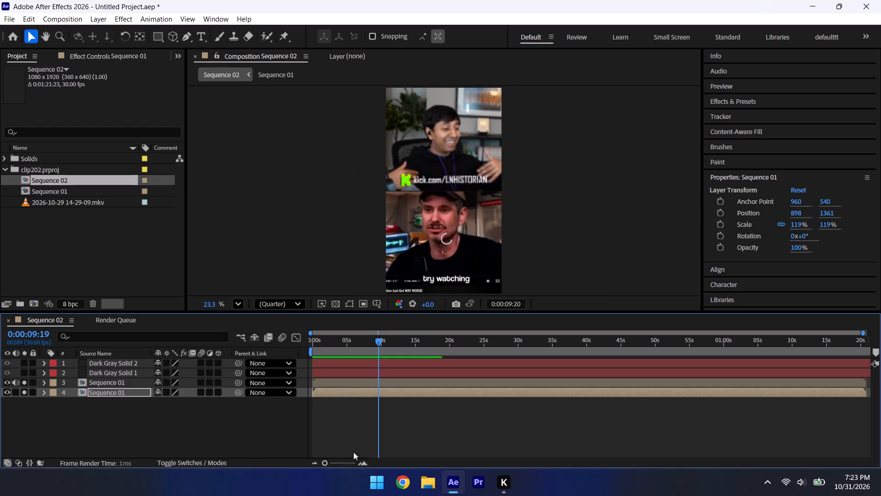
triple_click(315, 462)
triple_click(315, 462)
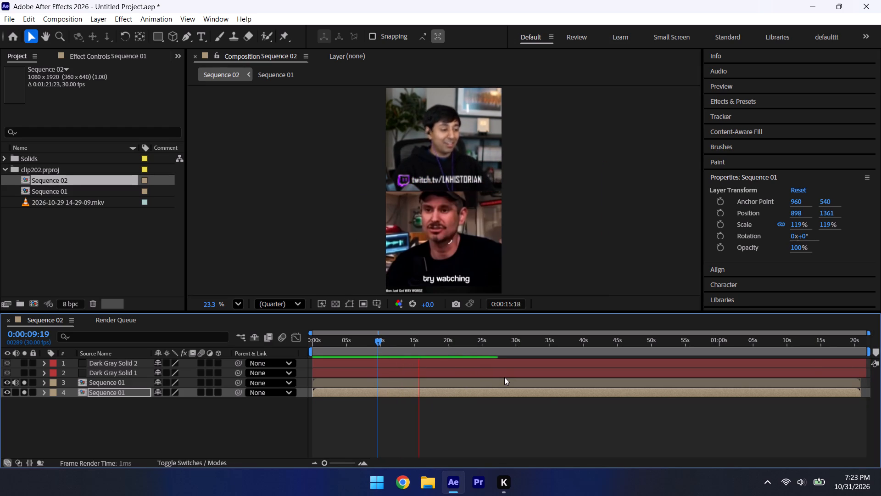
key("space")
key("space")
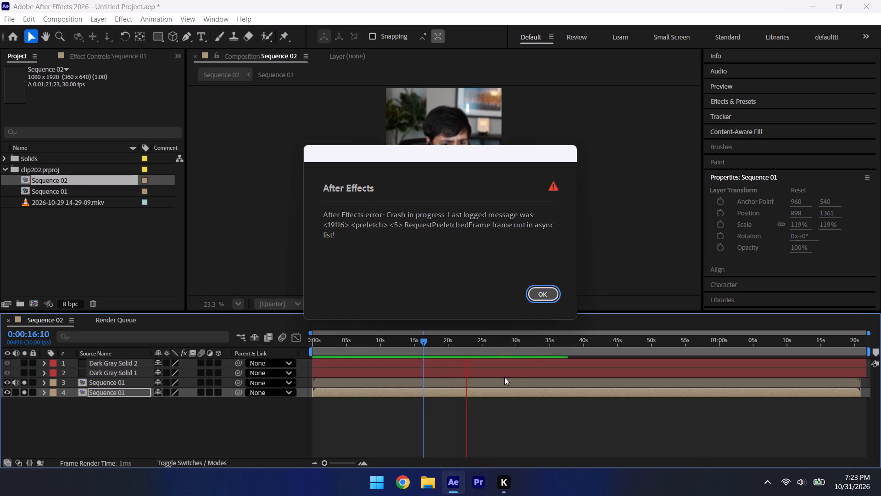
Dismiss the crash dialogs and save a copy of the project as clip202.aep in the completed projects folder.
key("space")
left_click(532, 300)
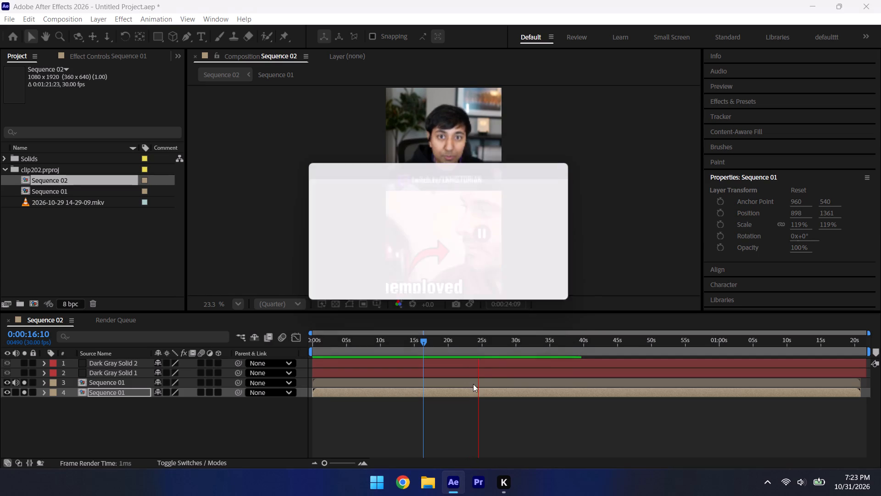
left_click(545, 283)
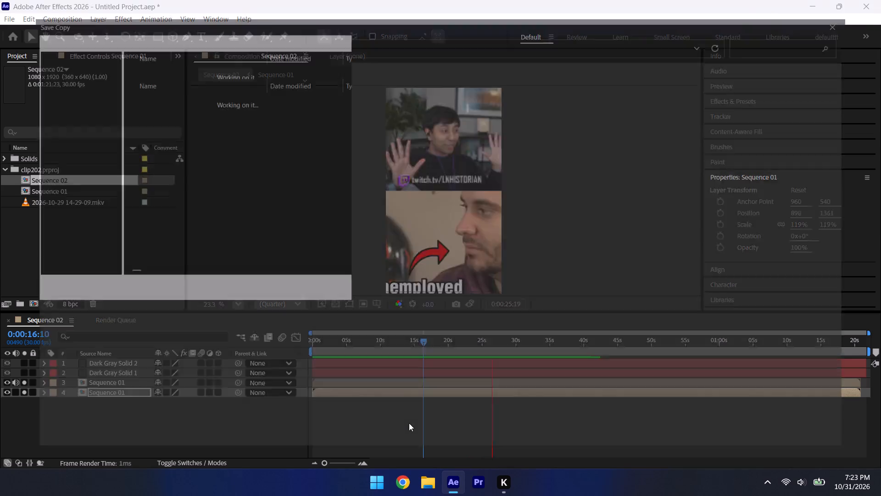
left_click(140, 384)
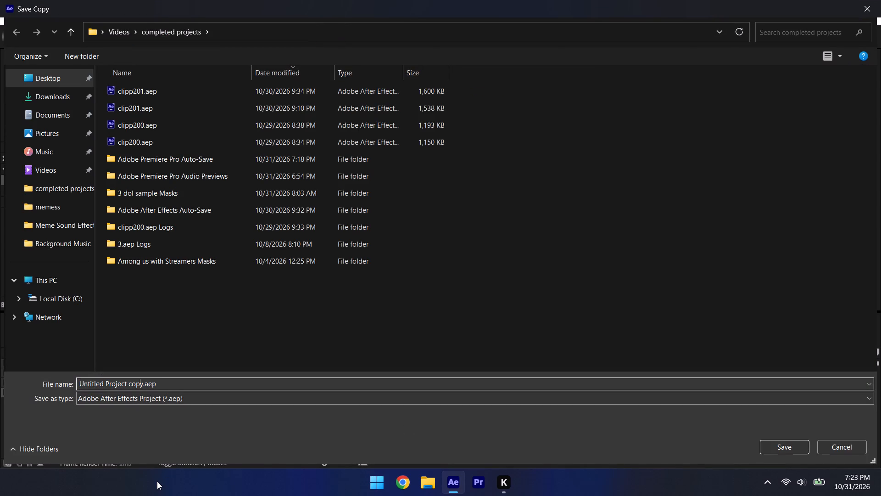
key("Right")
key("BackSpace")
key("BackSpace")
key("BackSpace")
key("BackSpace")
key("BackSpace")
key("BackSpace")
key("BackSpace")
key("BackSpace")
key("BackSpace")
key("BackSpace")
key("BackSpace")
key("BackSpace")
key("BackSpace")
key("BackSpace")
key("BackSpace")
key("BackSpace")
key("BackSpace")
key("BackSpace")
key("BackSpace")
key("BackSpace")
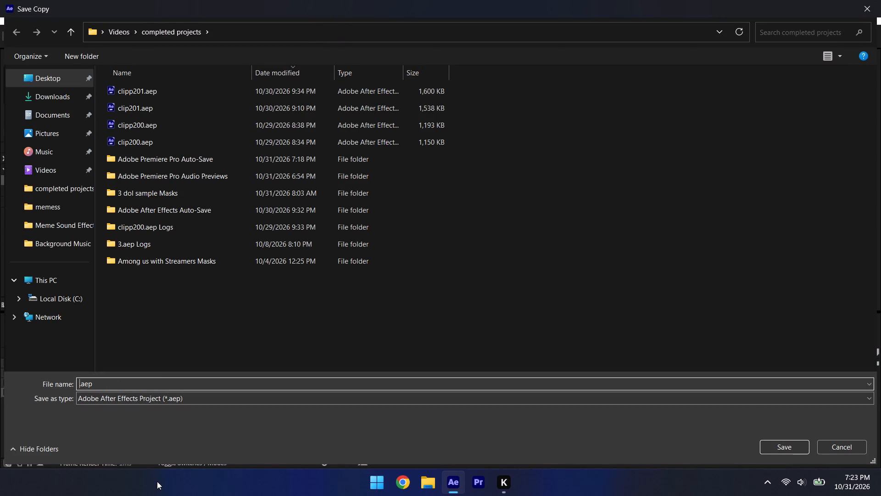
key("a")
key("BackSpace")
key("BackSpace")
type("clip202")
key("Return")
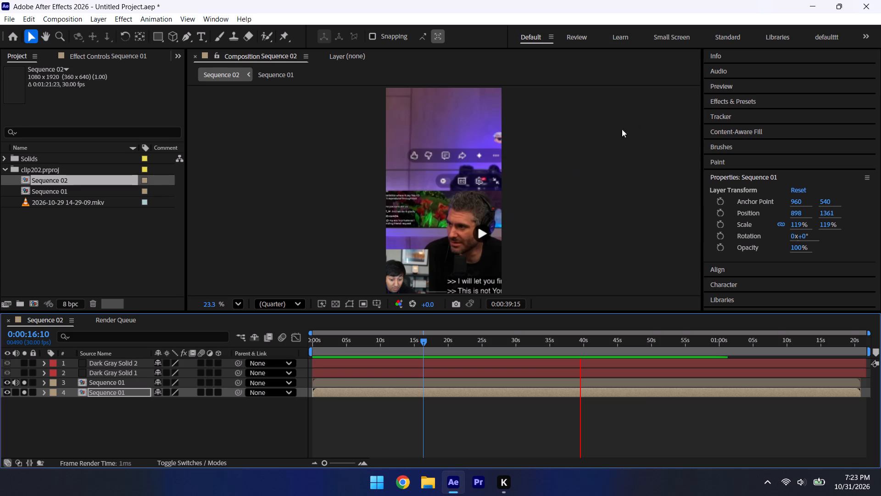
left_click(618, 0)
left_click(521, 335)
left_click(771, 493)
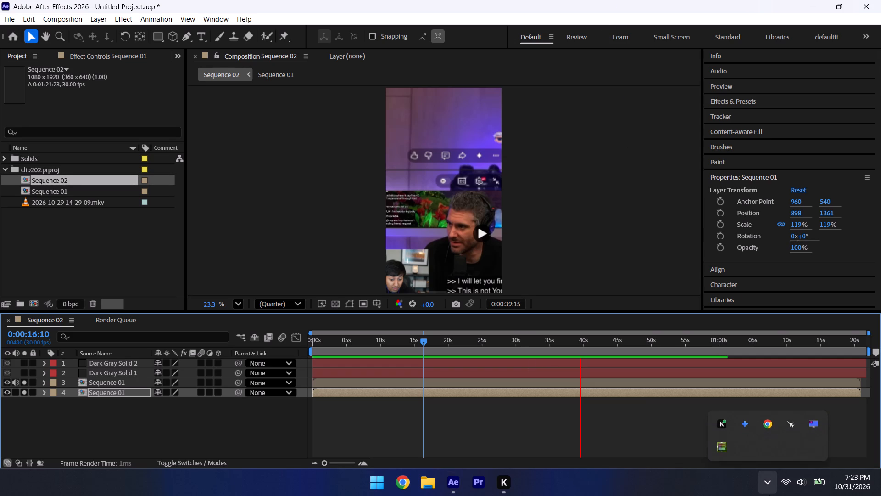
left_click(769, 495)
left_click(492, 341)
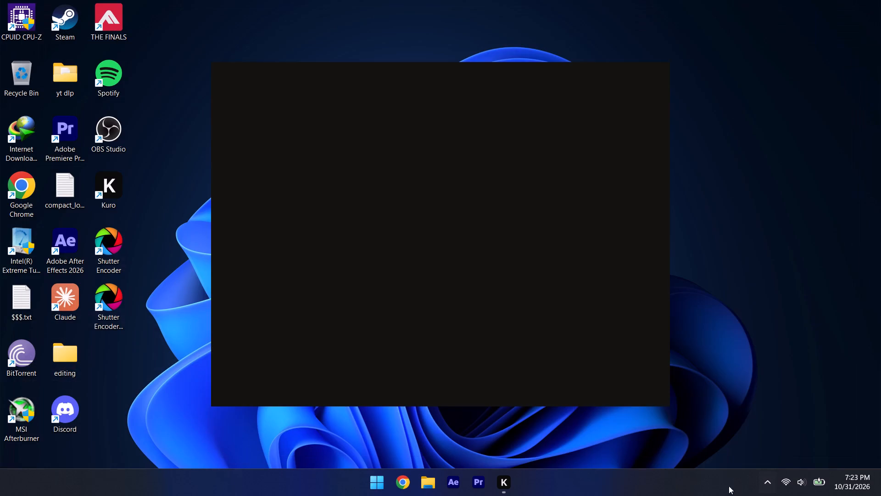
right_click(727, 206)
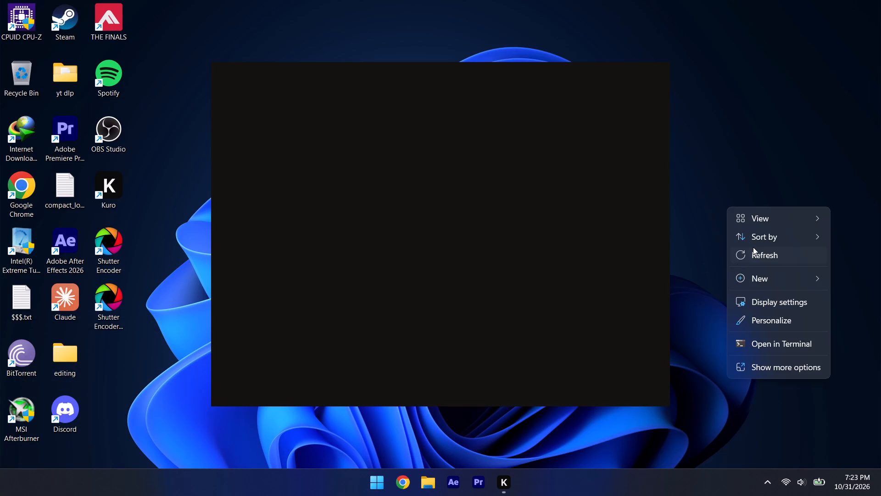